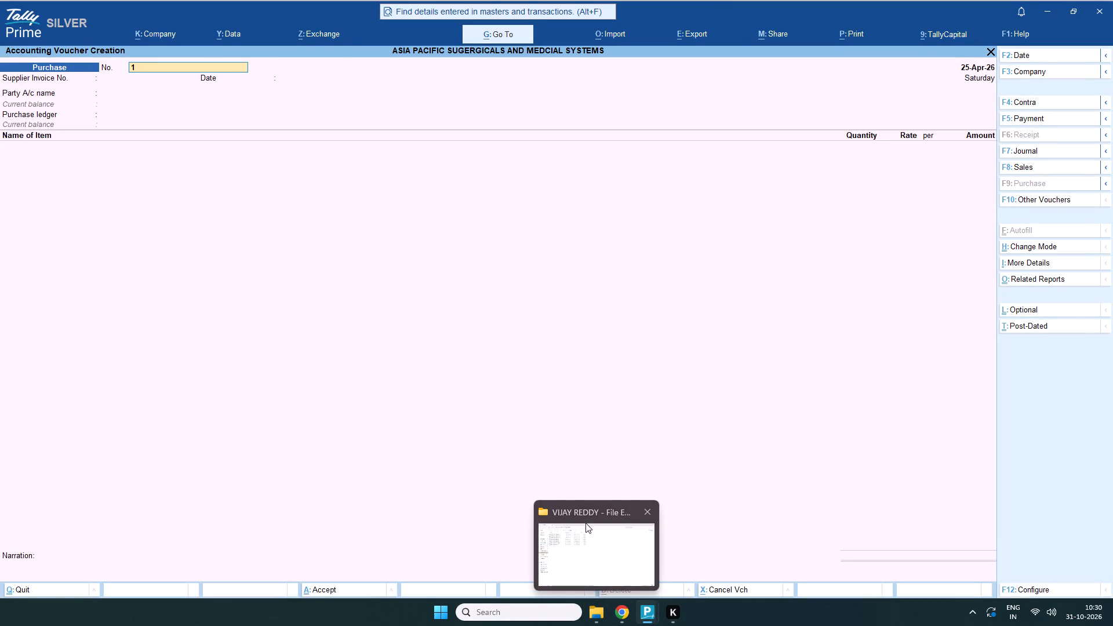
{"action": "left_click", "coordinate": [585, 532]}
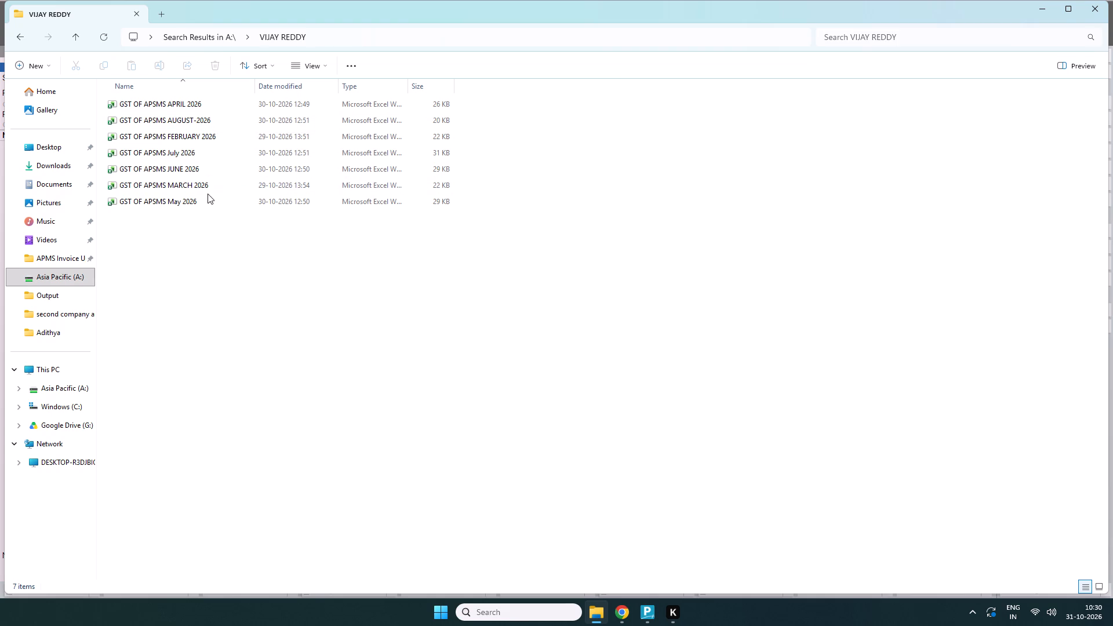
{"action": "double_click", "coordinate": [227, 107]}
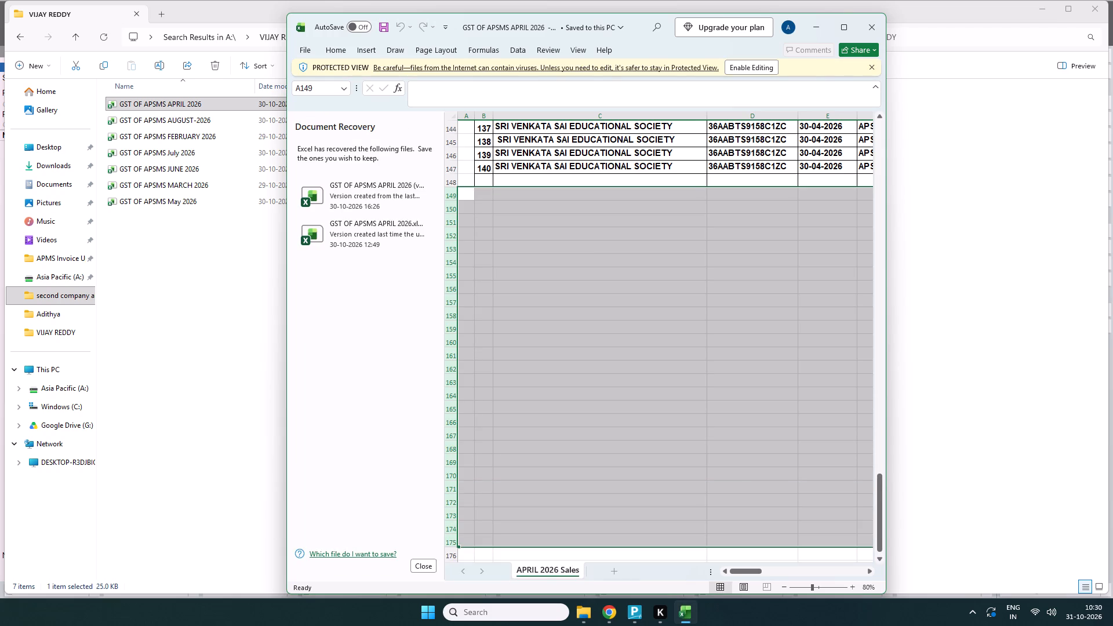
Maximize the GST OF APSMS APRIL 2026 workbook window and look over the late-April invoice rows above the blank area.
{"action": "left_click", "coordinate": [849, 22]}
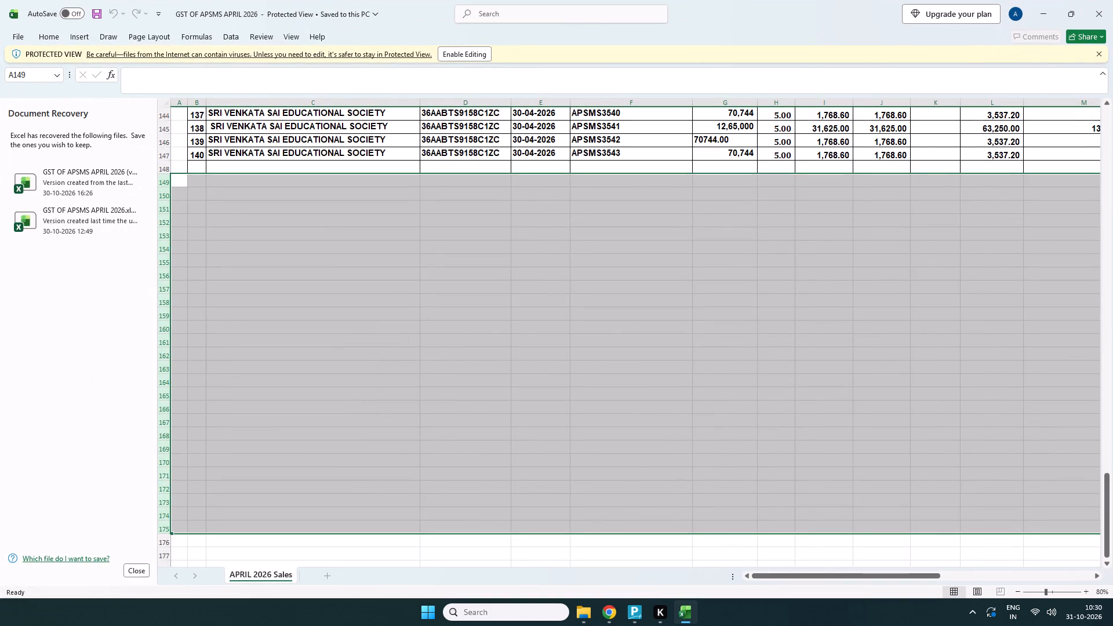
{"action": "scroll", "coordinate": [849, 205], "scroll_direction": "up", "scroll_amount": 7}
{"action": "scroll", "coordinate": [643, 119], "scroll_direction": "up", "scroll_amount": 3}
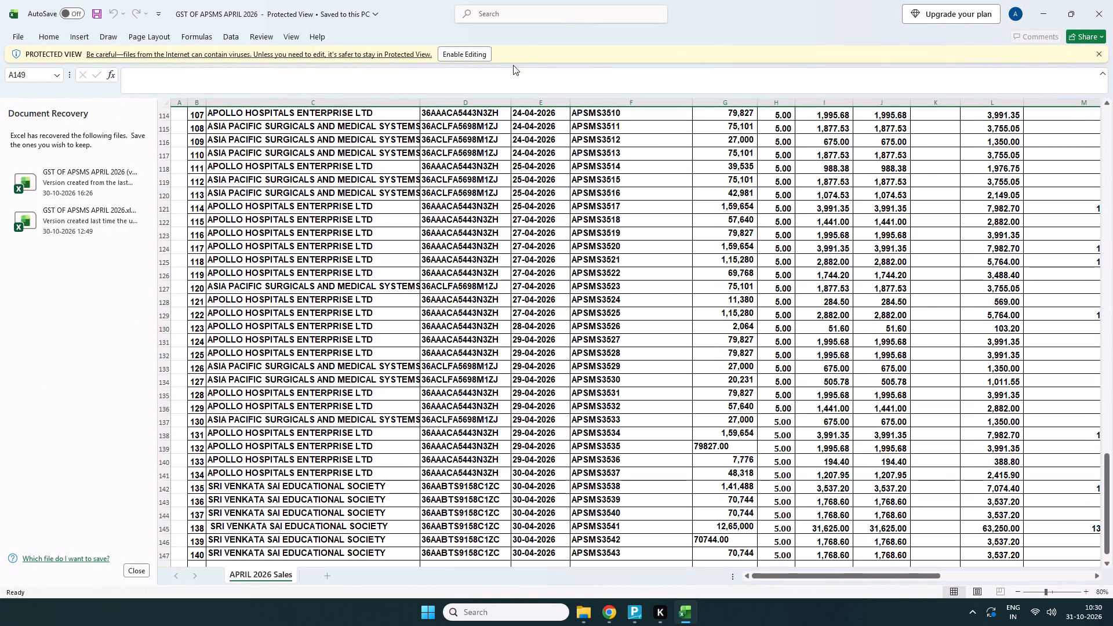
Enable editing for the GST OF APSMS APRIL 2026 workbook opened in Protected View.
{"action": "left_click", "coordinate": [475, 57]}
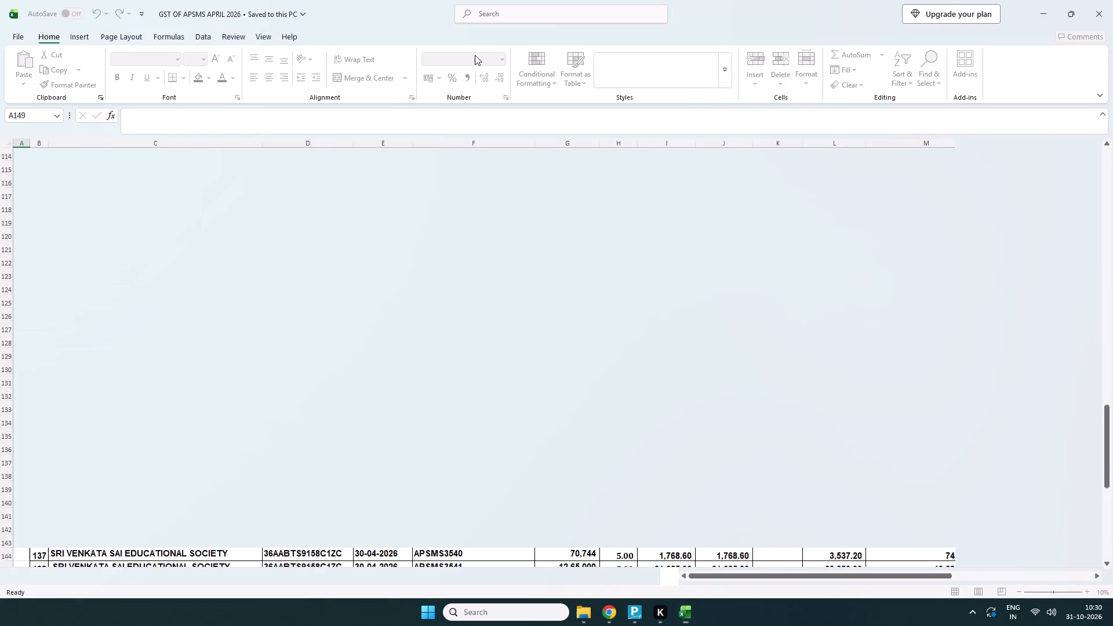
{"action": "scroll", "coordinate": [573, 337], "scroll_direction": "down", "scroll_amount": 10}
{"action": "scroll", "coordinate": [522, 327], "scroll_direction": "up", "scroll_amount": 5}
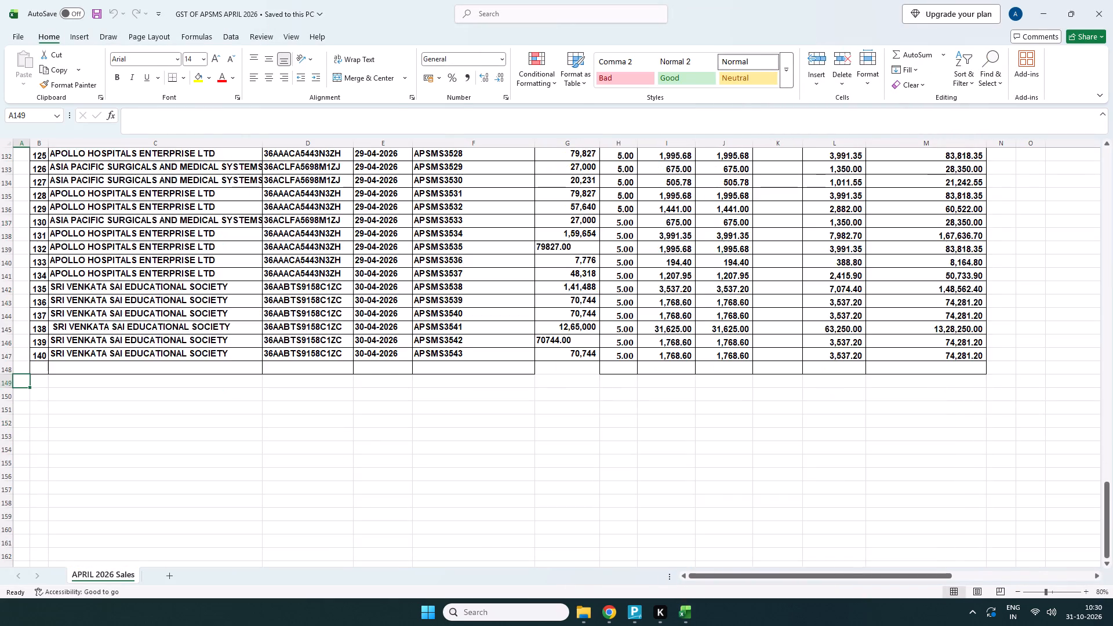
{"action": "scroll", "coordinate": [522, 326], "scroll_direction": "up", "scroll_amount": 5}
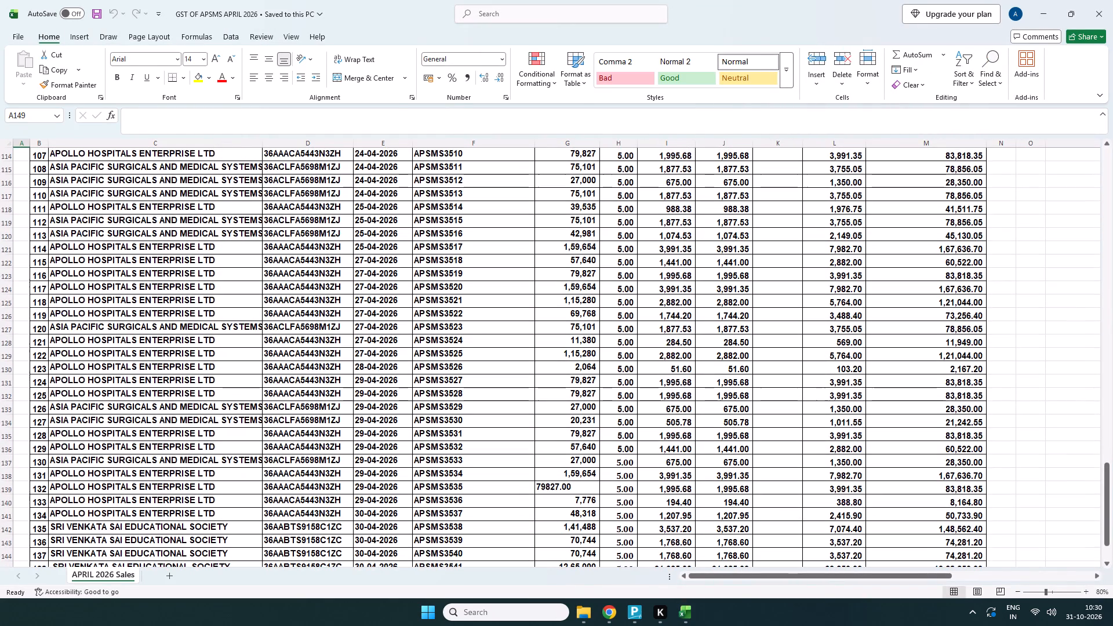
{"action": "left_click", "coordinate": [464, 229]}
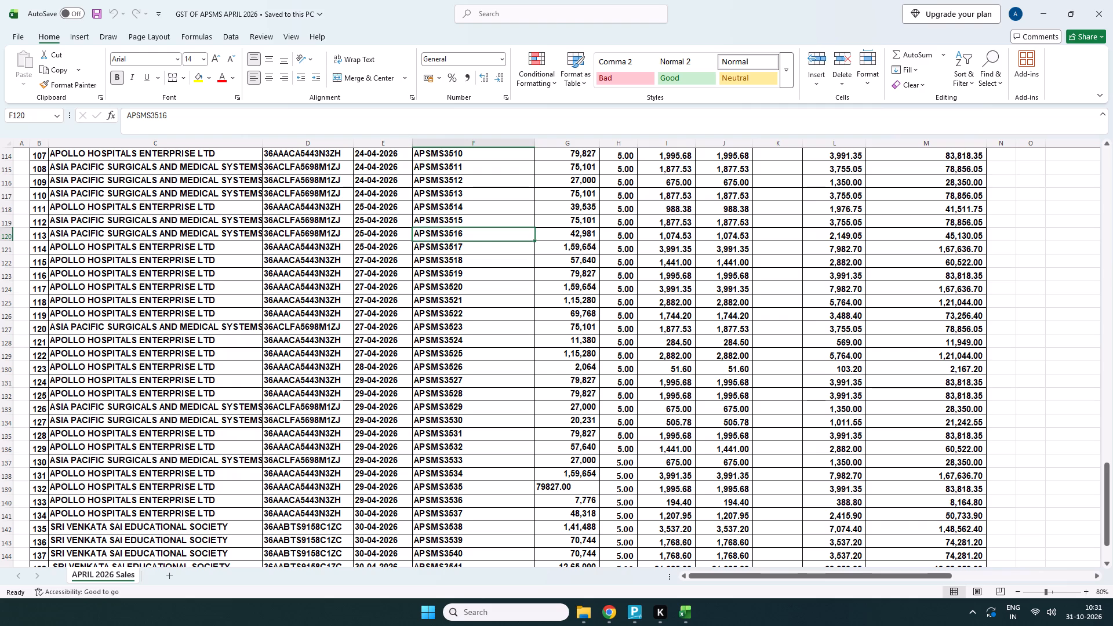
{"action": "left_click", "coordinate": [460, 328]}
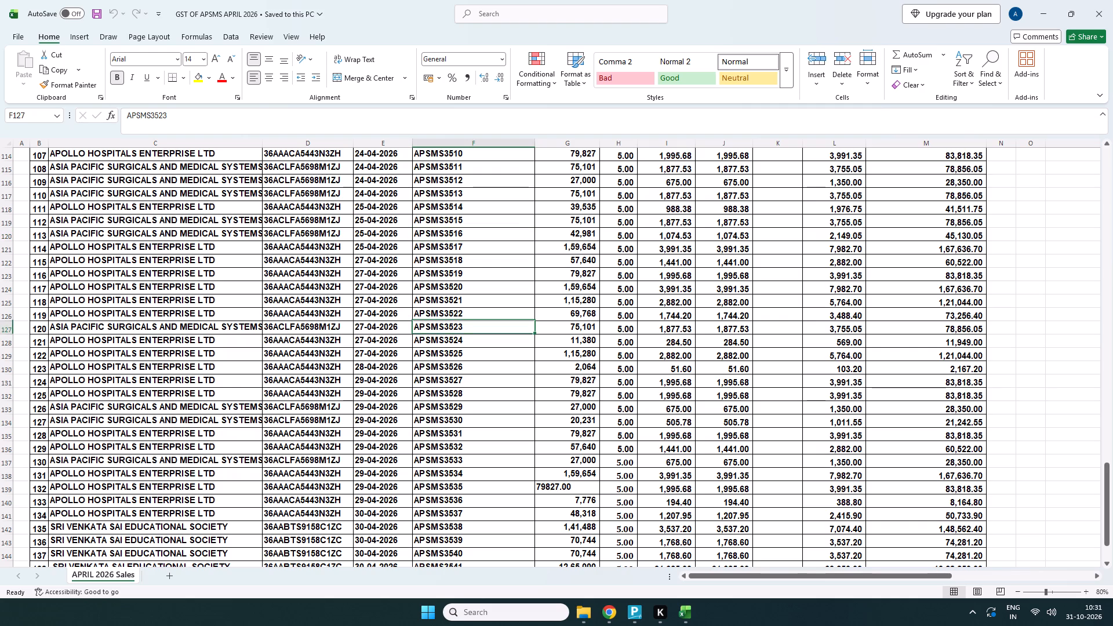
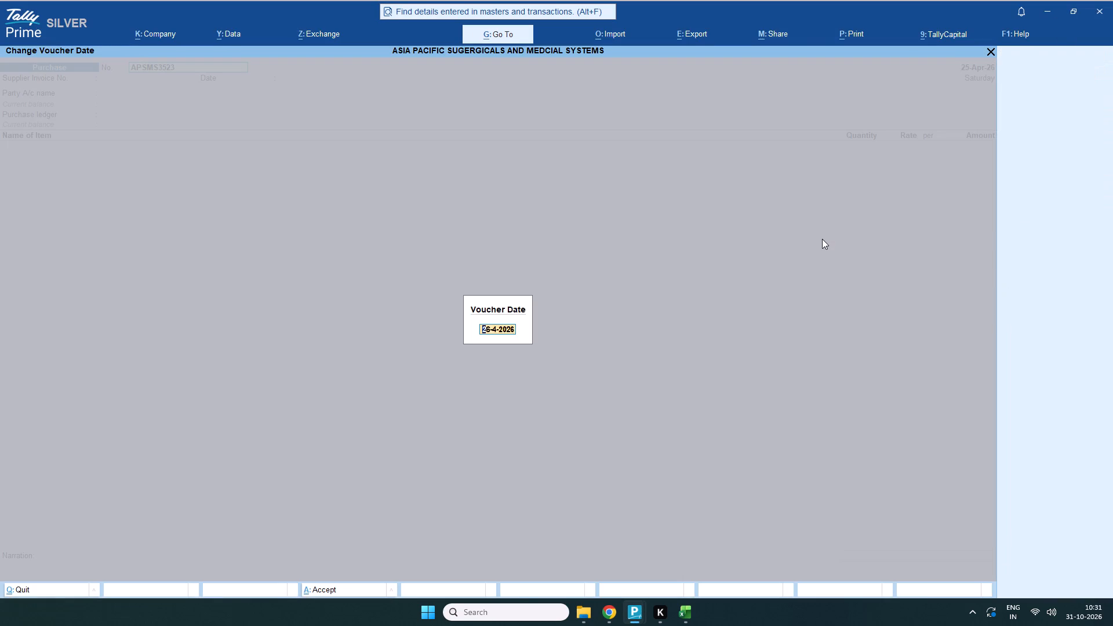
Set the purchase voucher date to 27-04-2026.
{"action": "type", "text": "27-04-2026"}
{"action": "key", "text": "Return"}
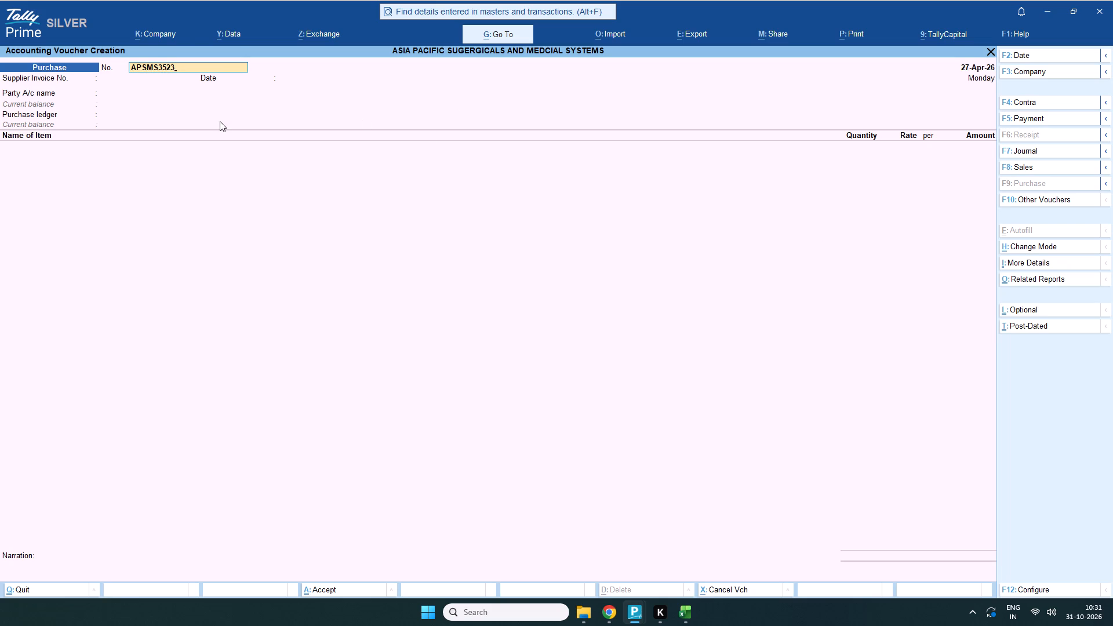
Keep voucher number APSMS3523, enter APSMS3523 as the supplier invoice number too, and accept 27-Apr-26 as its date.
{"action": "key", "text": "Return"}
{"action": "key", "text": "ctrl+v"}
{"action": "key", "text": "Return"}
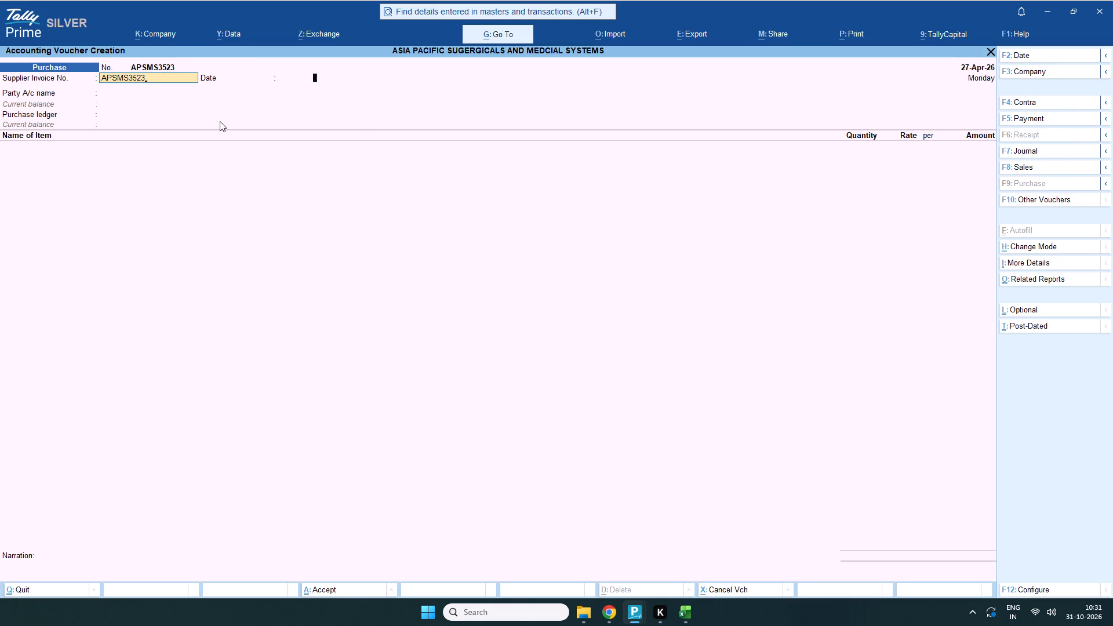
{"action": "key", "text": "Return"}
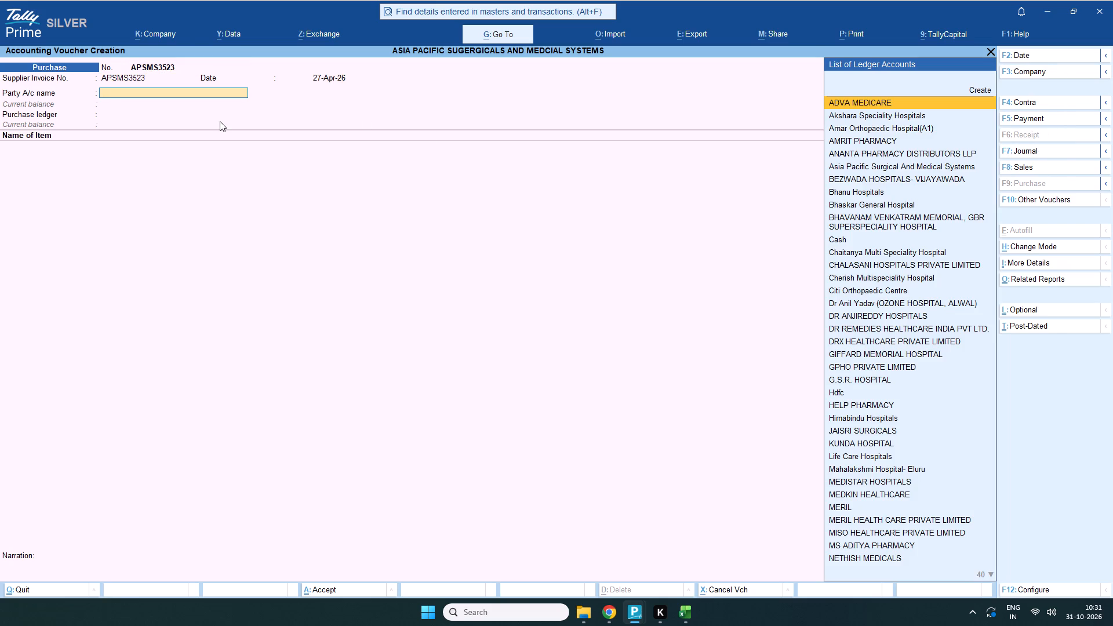
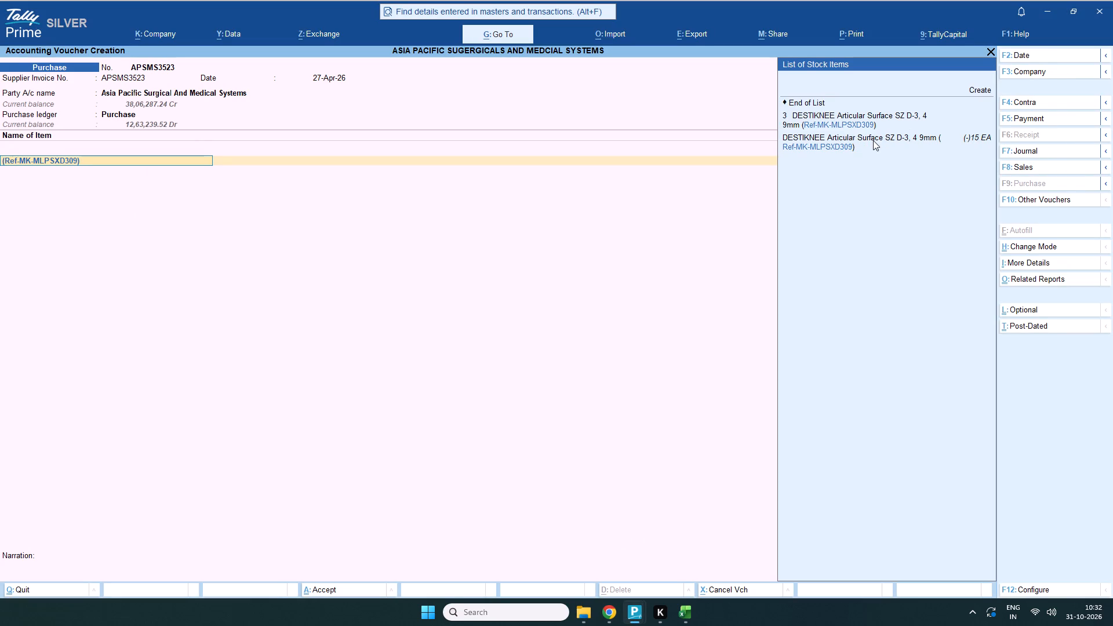
Select the DESTIKNEE Articular Surface SZ D-3, 4 9mm (Ref-MK-MLPSXD309) item for purchase voucher APSMS3523 and dismiss its MRP rate entry.
{"action": "double_click", "coordinate": [873, 140]}
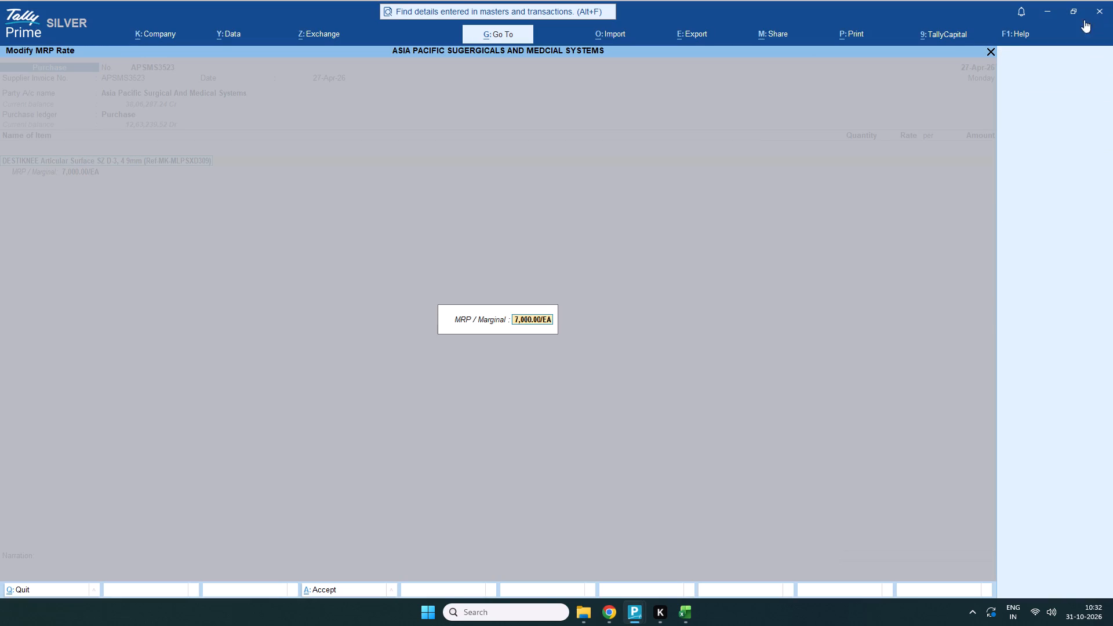
{"action": "left_click", "coordinate": [992, 48]}
Open the selected DESTIKNEE stock item's master for alteration and advance to its HSN/SAC code.
{"action": "key", "text": "ctrl+Return"}
{"action": "key", "text": "Return"}
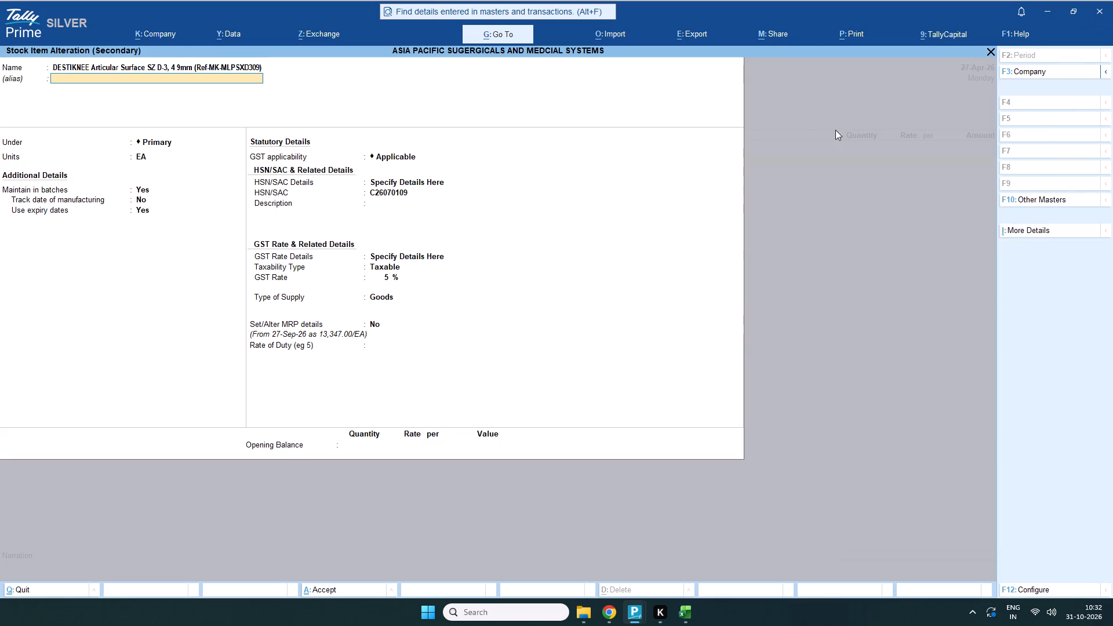
{"action": "key", "text": "Return"}
{"action": "key", "text": "Return"}
{"action": "key", "text": "Return"}
{"action": "key", "text": "Return"}
{"action": "key", "text": "Return"}
{"action": "key", "text": "Return"}
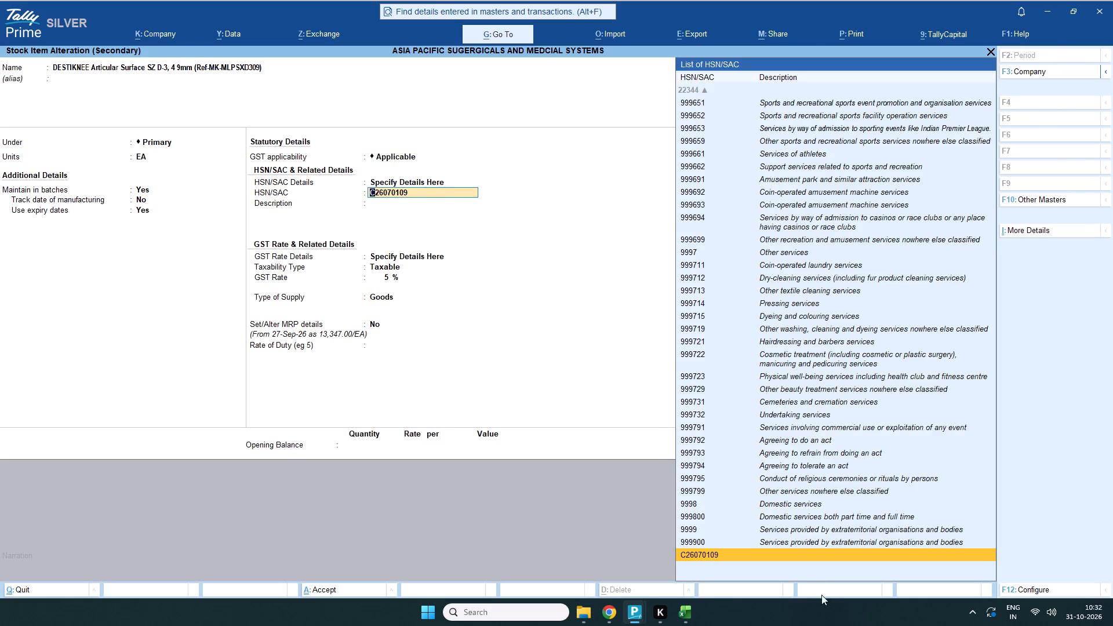
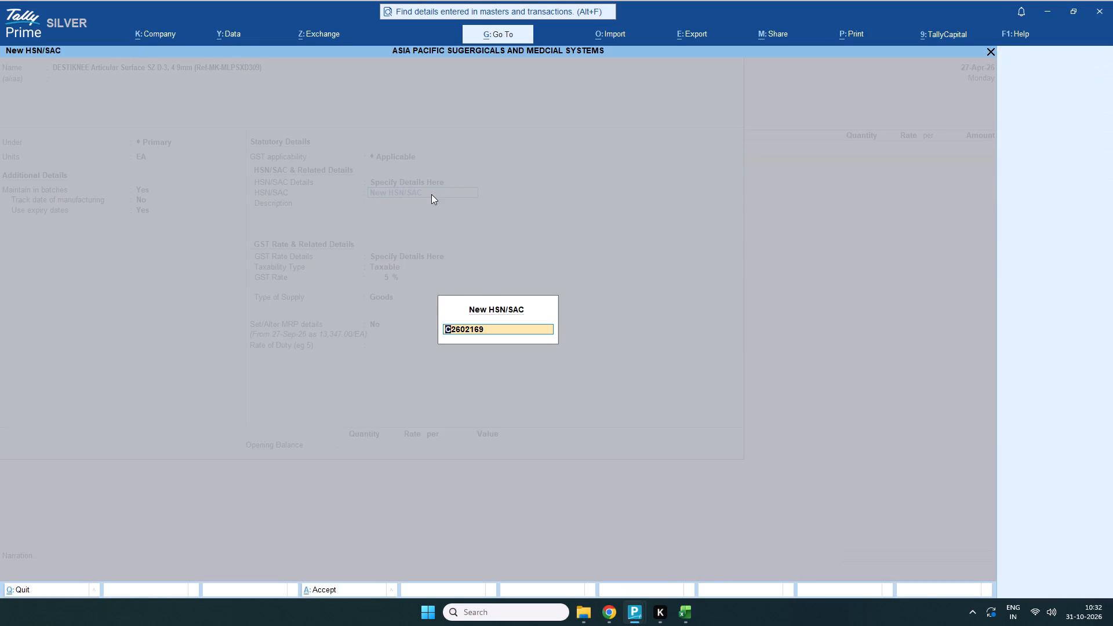
Advance through the DESTIKNEE item's statutory details, keeping HSN/SAC C2602169, taxable GST at 5%, supply type Goods and MRP alteration No.
{"action": "key", "text": "Return"}
{"action": "key", "text": "Return"}
{"action": "key", "text": "Return"}
{"action": "key", "text": "Return"}
{"action": "key", "text": "Return"}
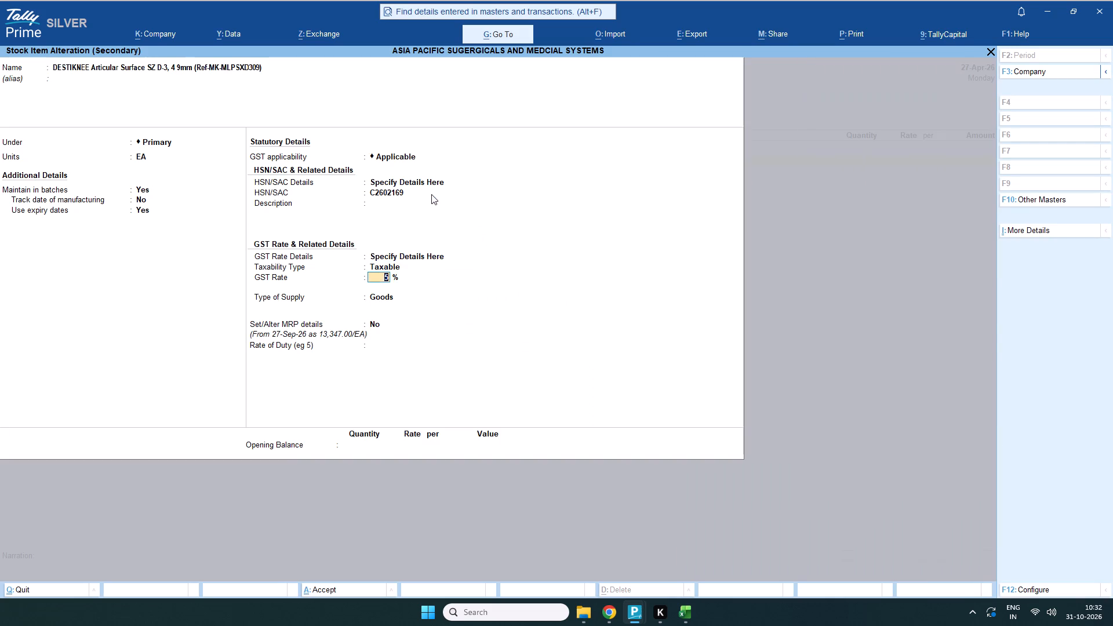
{"action": "key", "text": "Return"}
{"action": "key", "text": "Return"}
{"action": "key", "text": "Return"}
{"action": "key", "text": "Return"}
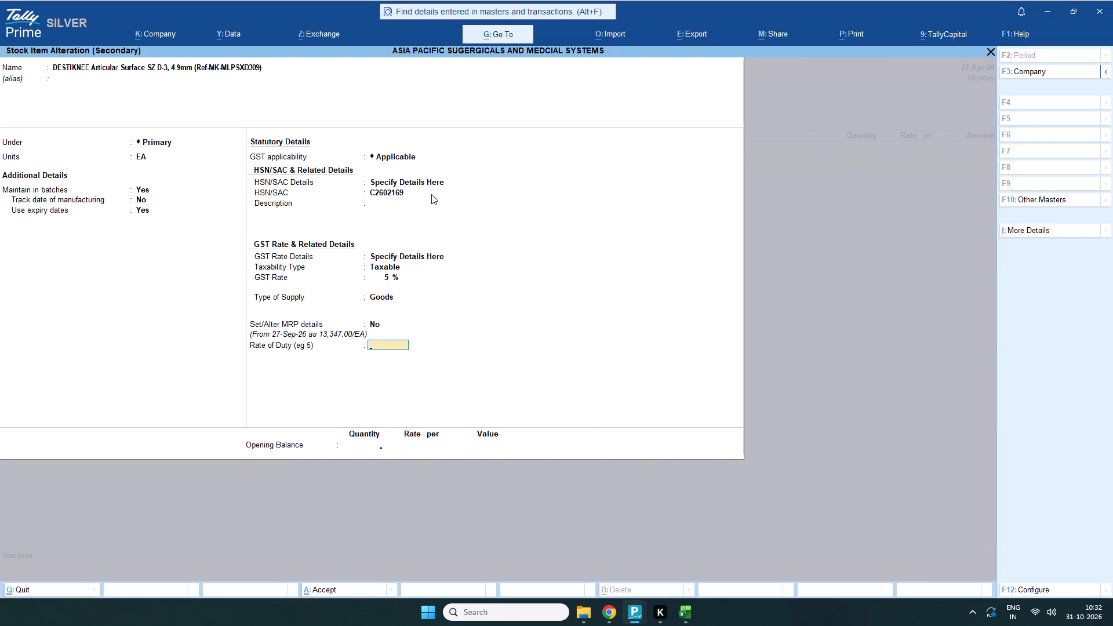
Leave the DESTIKNEE item's rate of duty blank and save the stock item alteration.
{"action": "key", "text": "Return"}
{"action": "key", "text": "Return"}
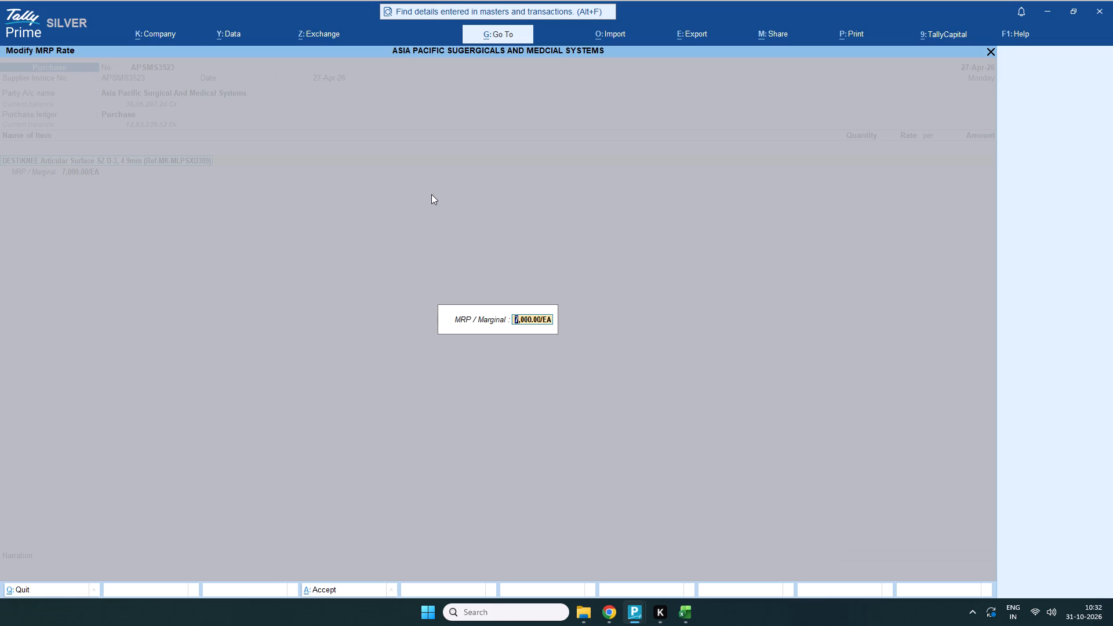
Set the DESTIKNEE item's MRP / Marginal rate to 13,447 per EA for purchase voucher APSMS3523.
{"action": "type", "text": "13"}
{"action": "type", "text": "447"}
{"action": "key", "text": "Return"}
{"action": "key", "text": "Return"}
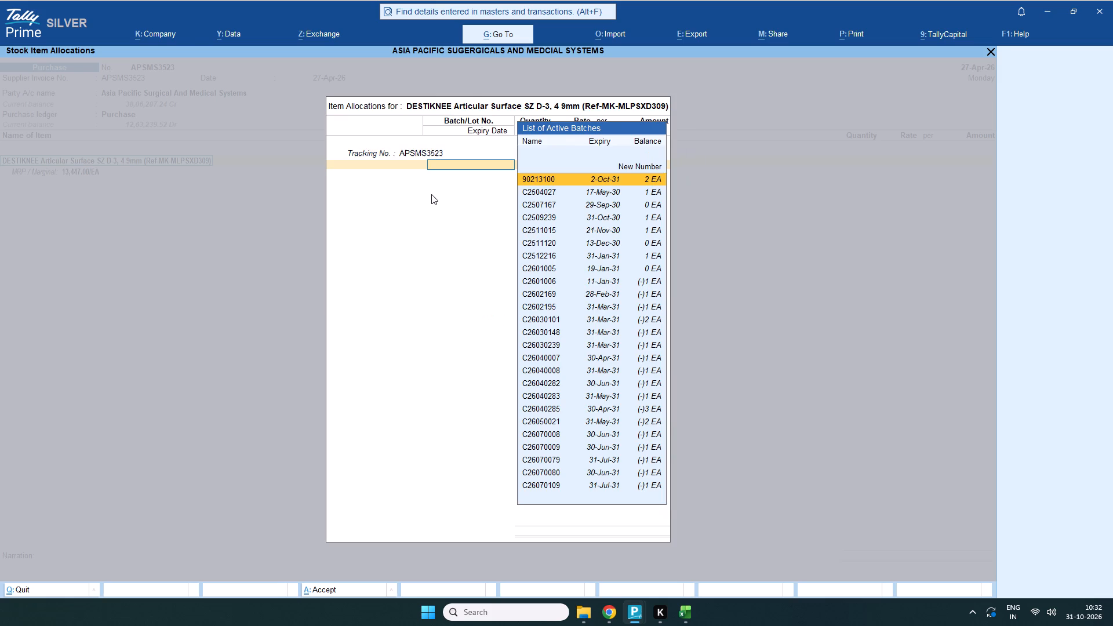
Allocate 1 EA of the item to batch C2602169 at rate 4,678.00, with tracking number Not Applicable and expiry 28-Feb-31.
{"action": "left_click", "coordinate": [416, 152]}
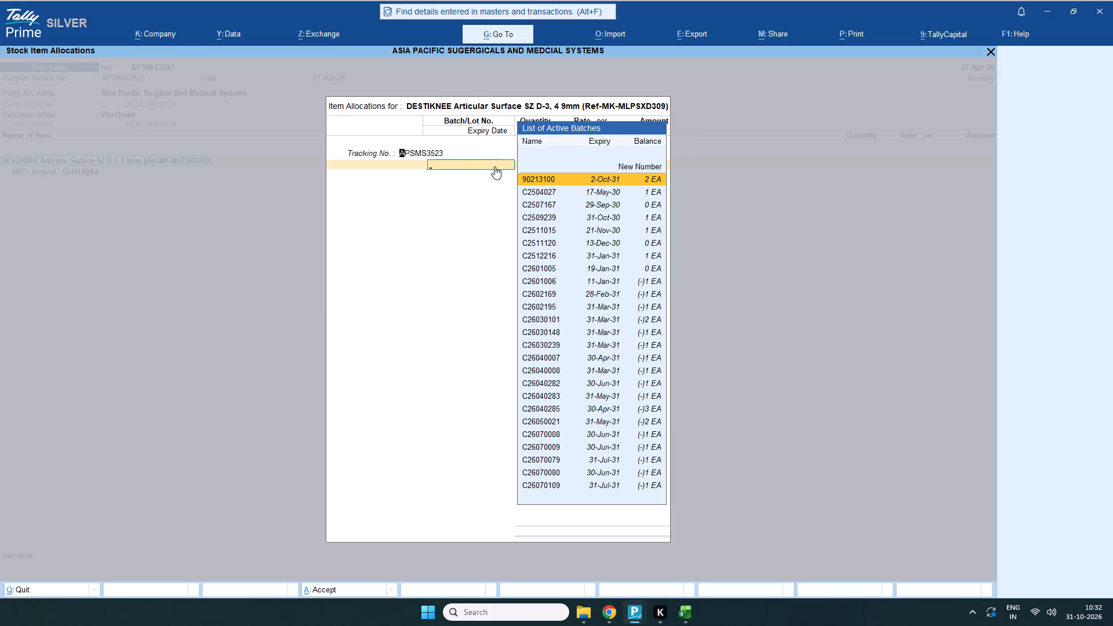
{"action": "scroll", "coordinate": [494, 166], "scroll_direction": "up", "scroll_amount": 1}
{"action": "left_click", "coordinate": [494, 166]}
{"action": "key", "text": "ctrl+v"}
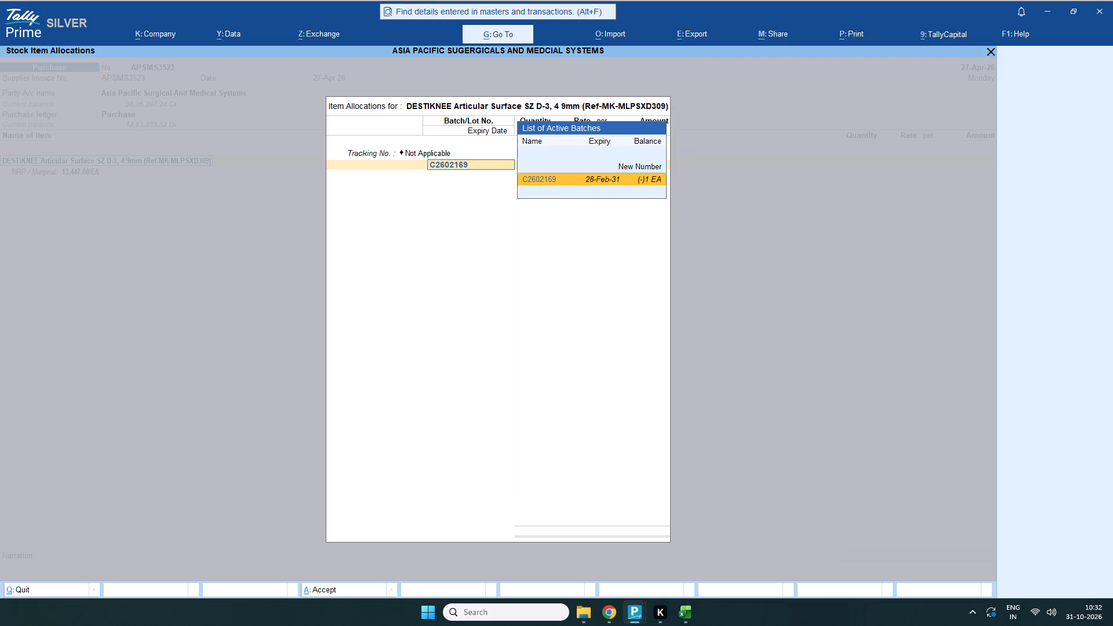
{"action": "key", "text": "Return"}
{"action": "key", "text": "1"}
{"action": "key", "text": "Return"}
{"action": "key", "text": "Return"}
{"action": "key", "text": "Return"}
{"action": "key", "text": "Return"}
{"action": "key", "text": "Return"}
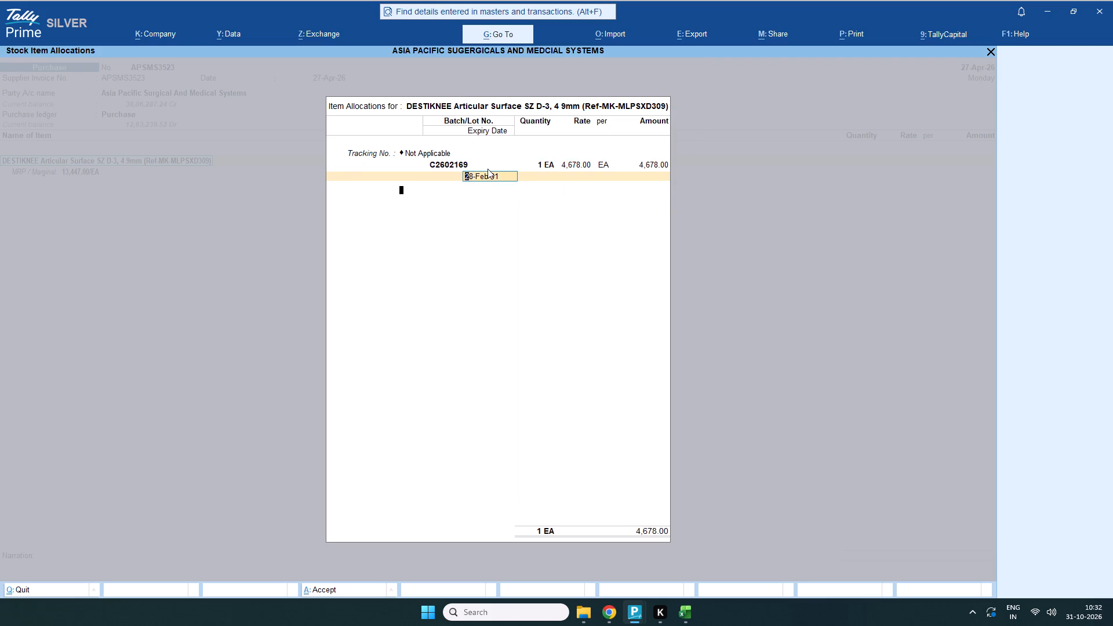
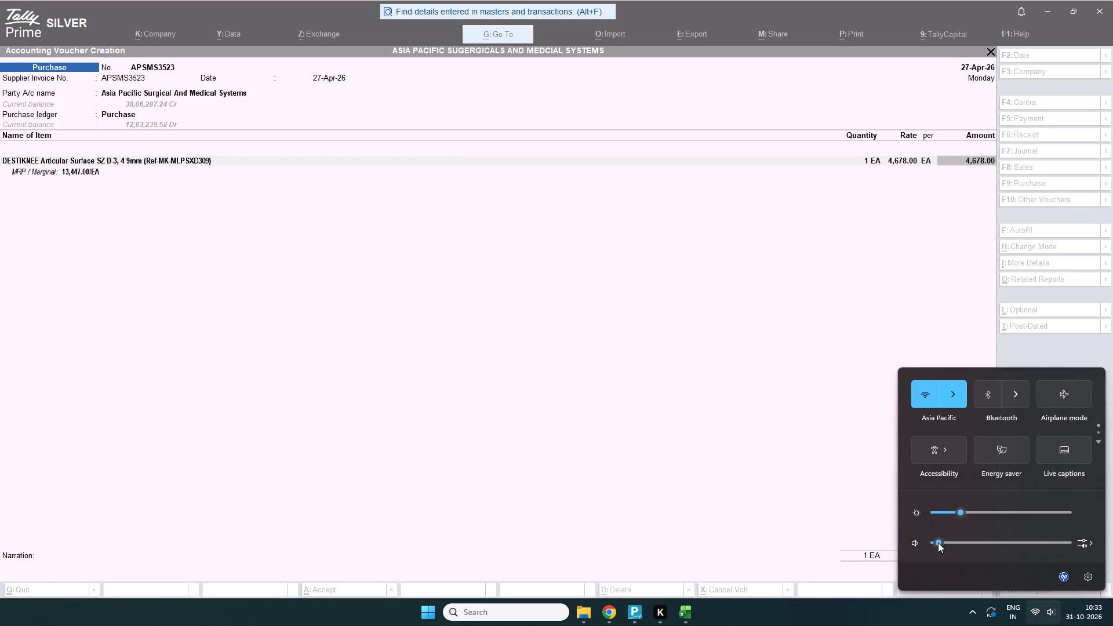
Return to the purchase voucher and accept the DESTIKNEE item's amount of 4,678.00, completing its line.
{"action": "left_click", "coordinate": [715, 494]}
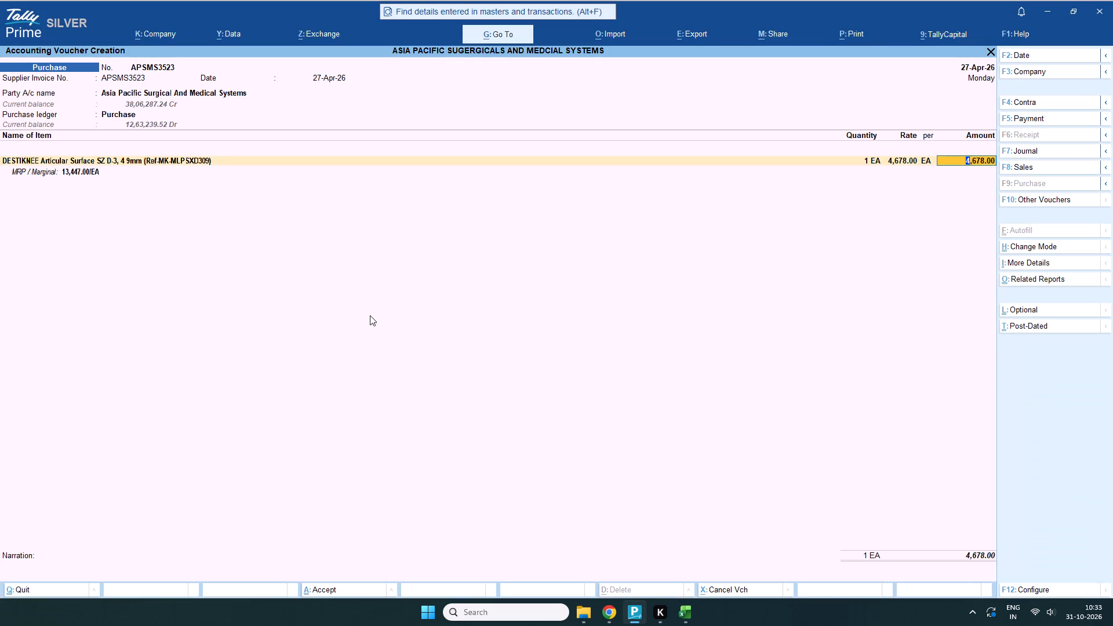
{"action": "key", "text": "Return"}
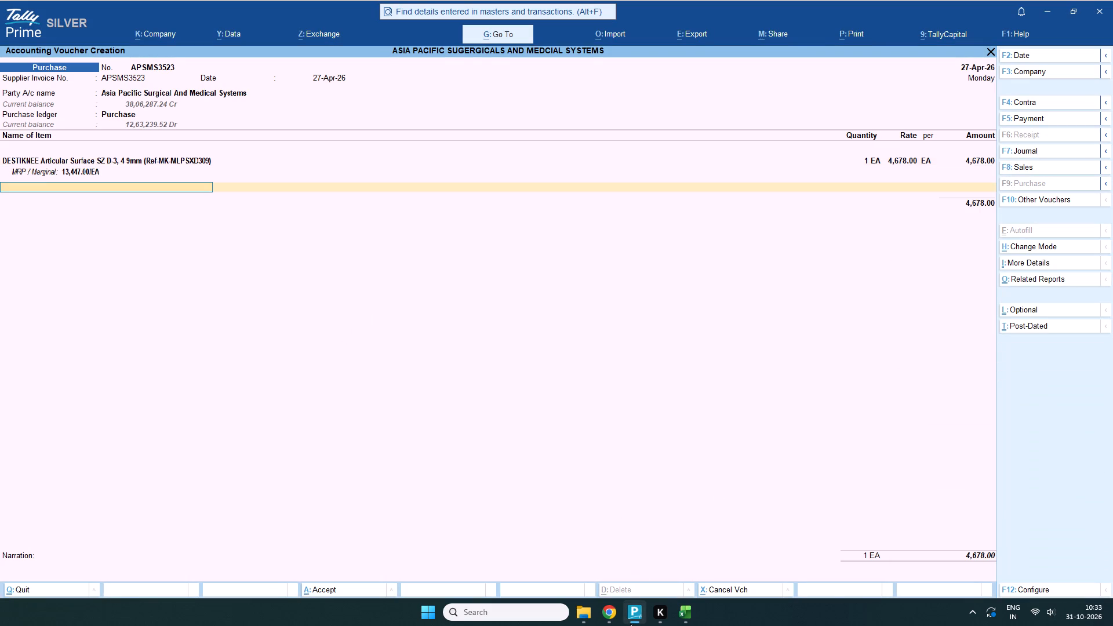
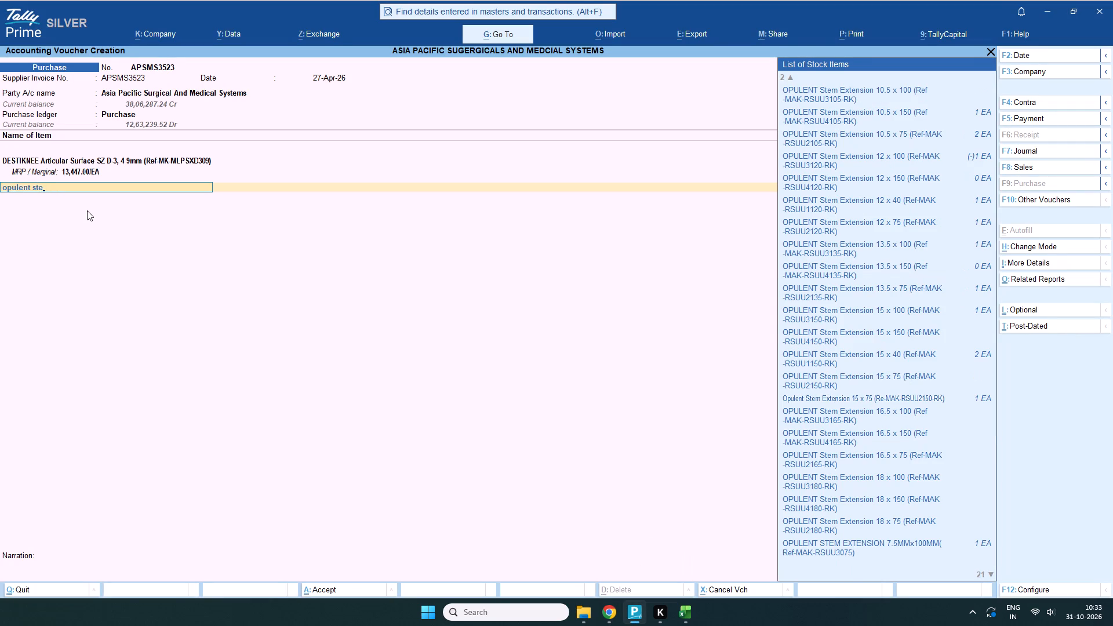
Narrow the stock items to "opulent stemmed tib" for the item line below the DESTIKNEE Articular Surface in purchase voucher APSMS3523.
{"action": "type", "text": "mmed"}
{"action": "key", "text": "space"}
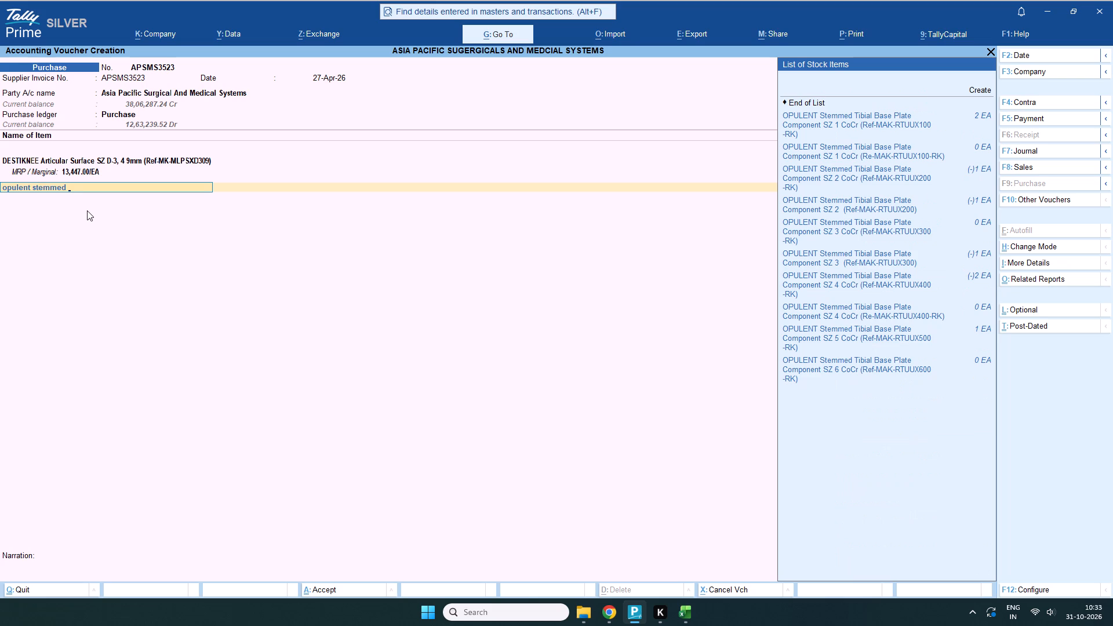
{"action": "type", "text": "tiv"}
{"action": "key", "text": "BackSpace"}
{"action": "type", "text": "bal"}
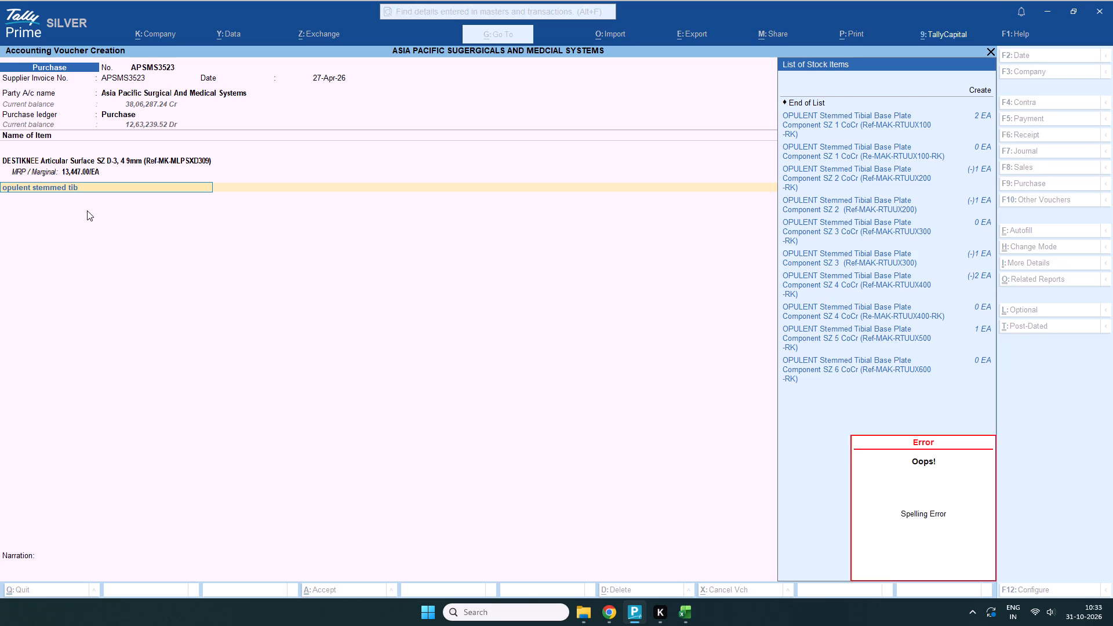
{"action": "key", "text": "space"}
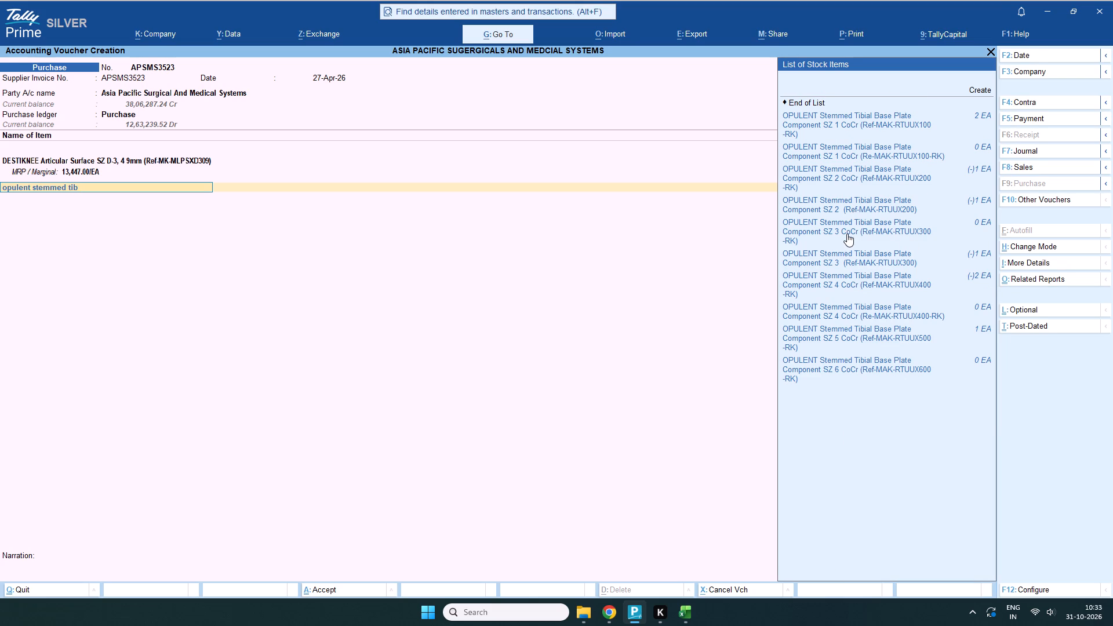
Select OPULENT Stemmed Tibial Base Plate Component SZ 3 (Ref-MAK-RTUUX300) as the second voucher item and exit its stock allocations.
{"action": "left_click", "coordinate": [843, 265]}
{"action": "left_click", "coordinate": [843, 265]}
{"action": "double_click", "coordinate": [842, 265]}
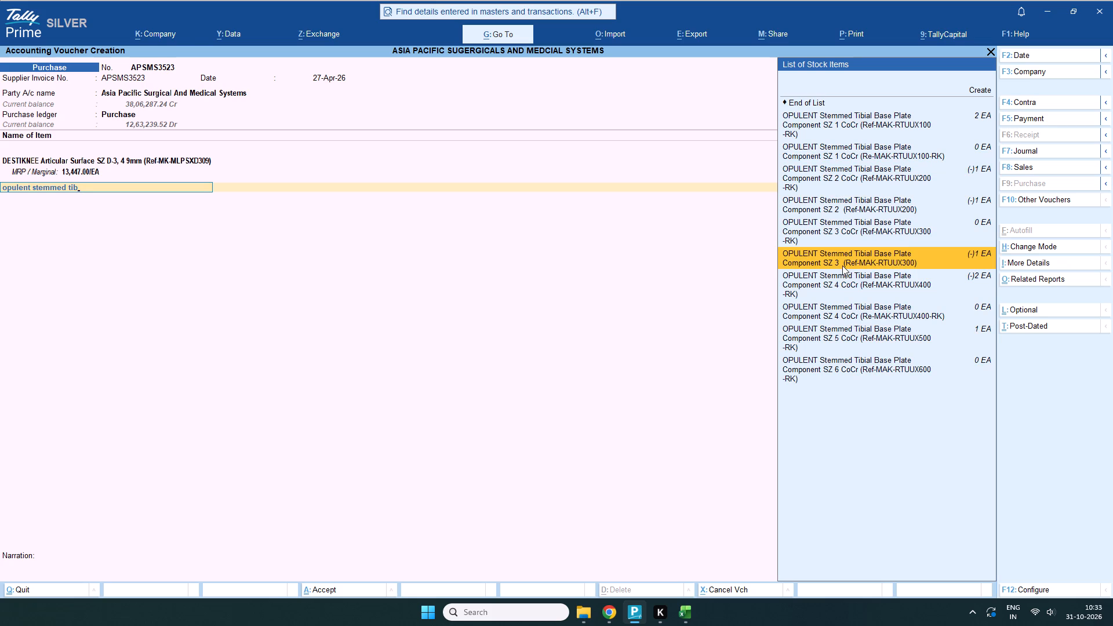
{"action": "left_click", "coordinate": [984, 50]}
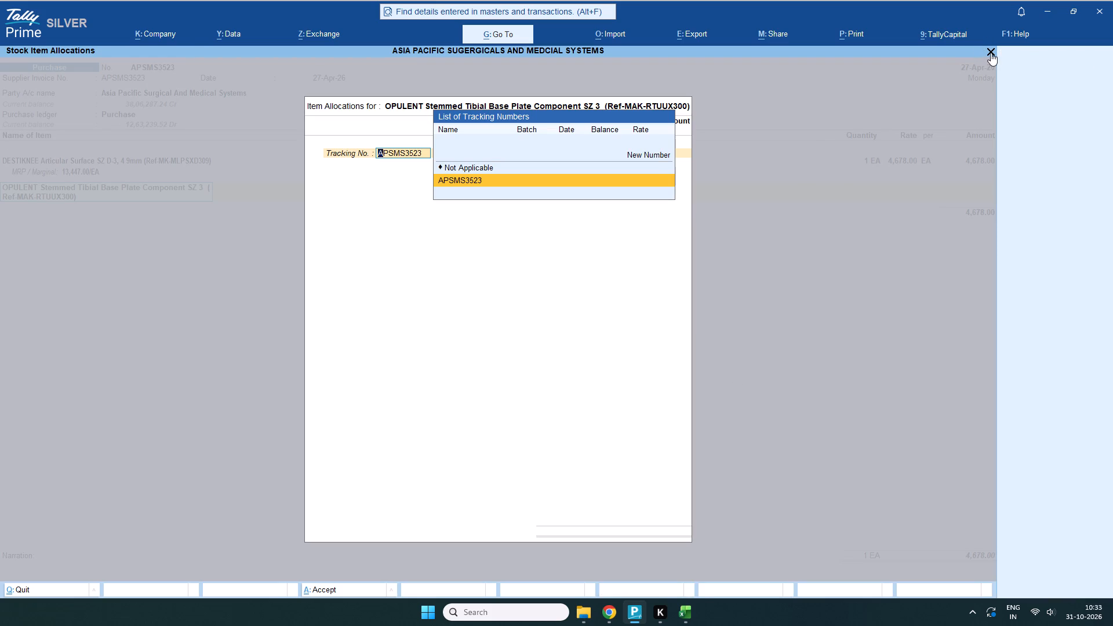
{"action": "left_click", "coordinate": [991, 53]}
Open the SZ 3 tibial base plate's stock item master for alteration and advance to its HSN/SAC details, keeping the preceding settings.
{"action": "key", "text": "ctrl+Return"}
{"action": "key", "text": "Return"}
{"action": "key", "text": "Return"}
{"action": "key", "text": "Return"}
{"action": "key", "text": "Return"}
{"action": "key", "text": "Return"}
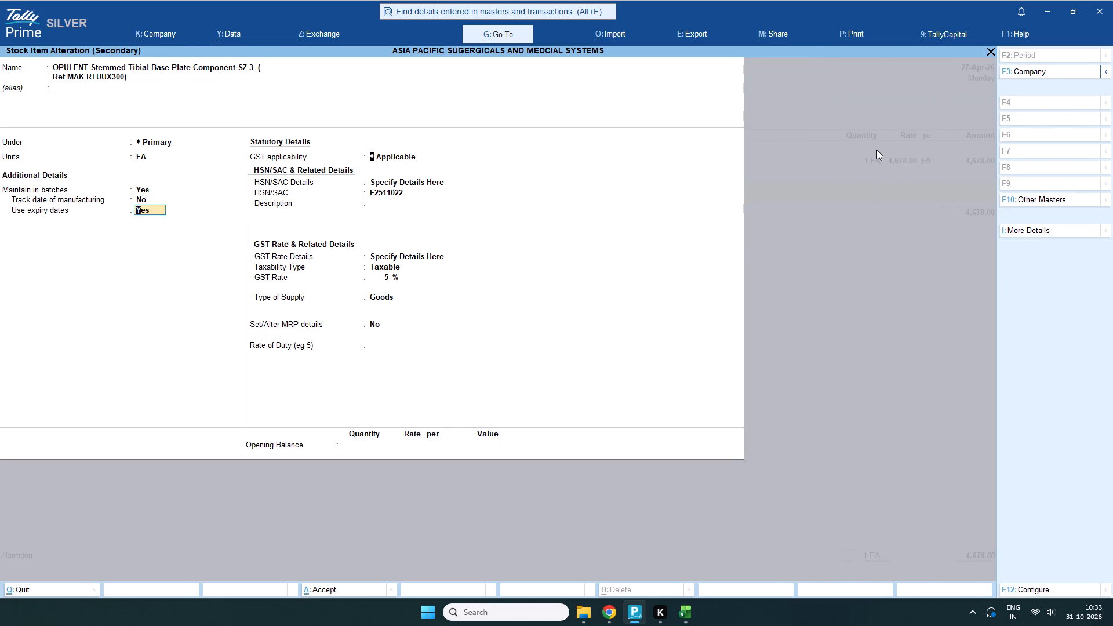
{"action": "key", "text": "Return"}
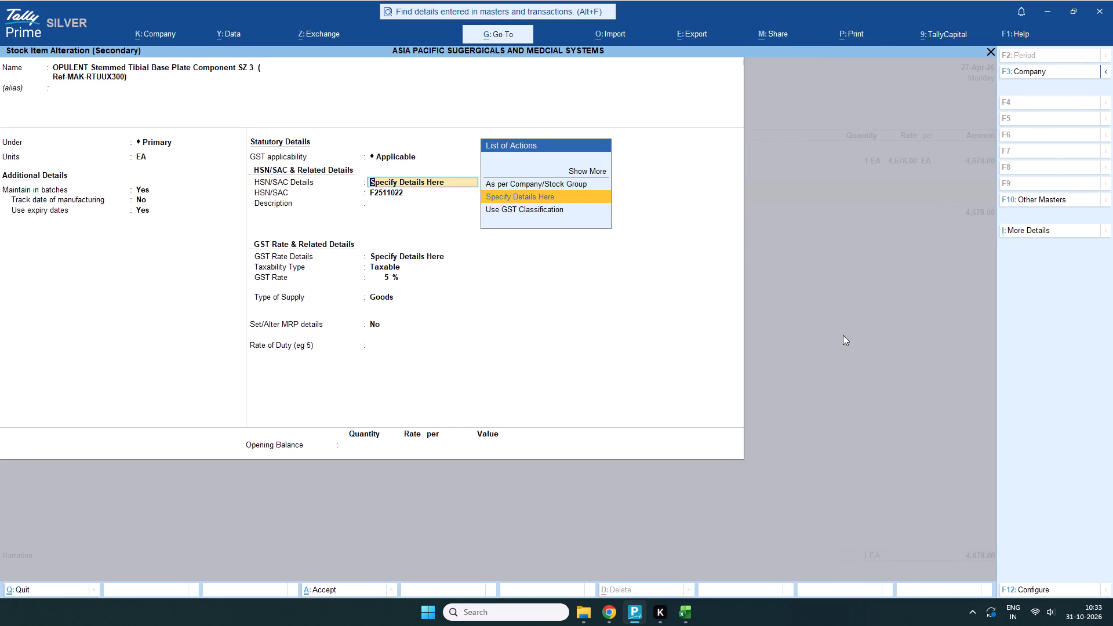
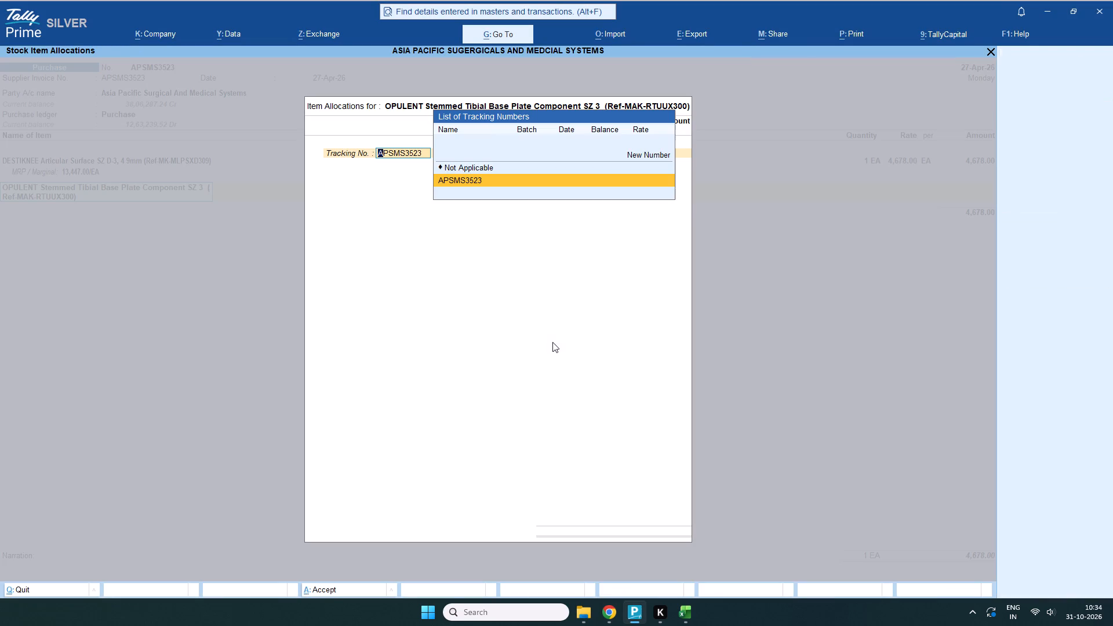
Allocate the SZ 3 tibial base plate with tracking number Not Applicable, batch F2602041 and quantity 1 EA.
{"action": "scroll", "coordinate": [552, 342], "scroll_direction": "up", "scroll_amount": 1}
{"action": "left_click", "coordinate": [519, 171]}
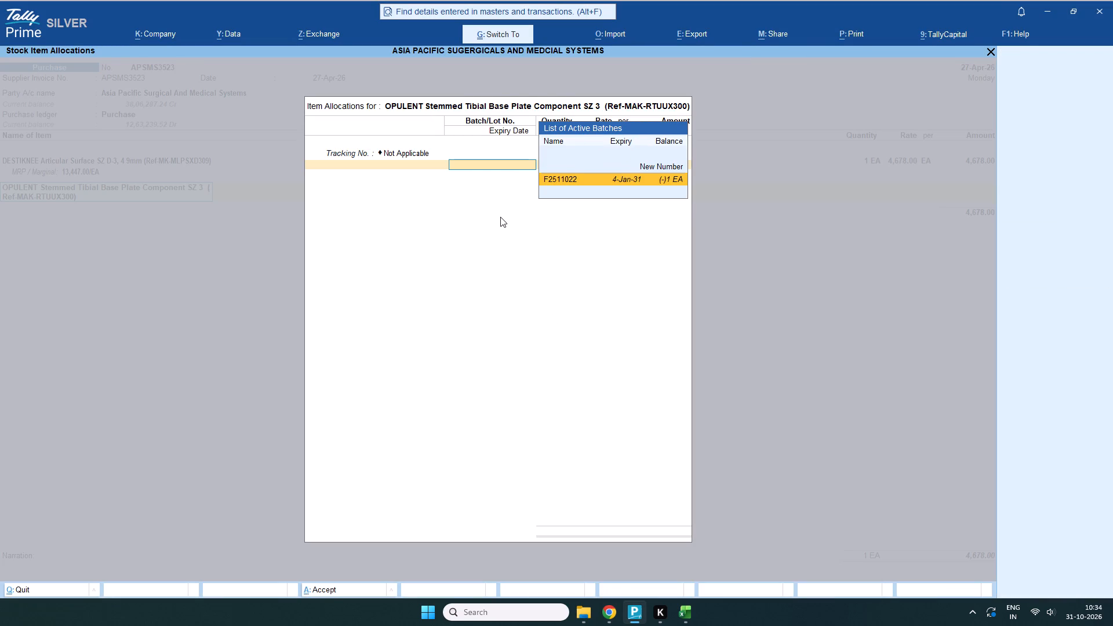
{"action": "key", "text": "ctrl+v"}
{"action": "key", "text": "Return"}
{"action": "key", "text": "Return"}
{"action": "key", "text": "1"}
{"action": "key", "text": "Return"}
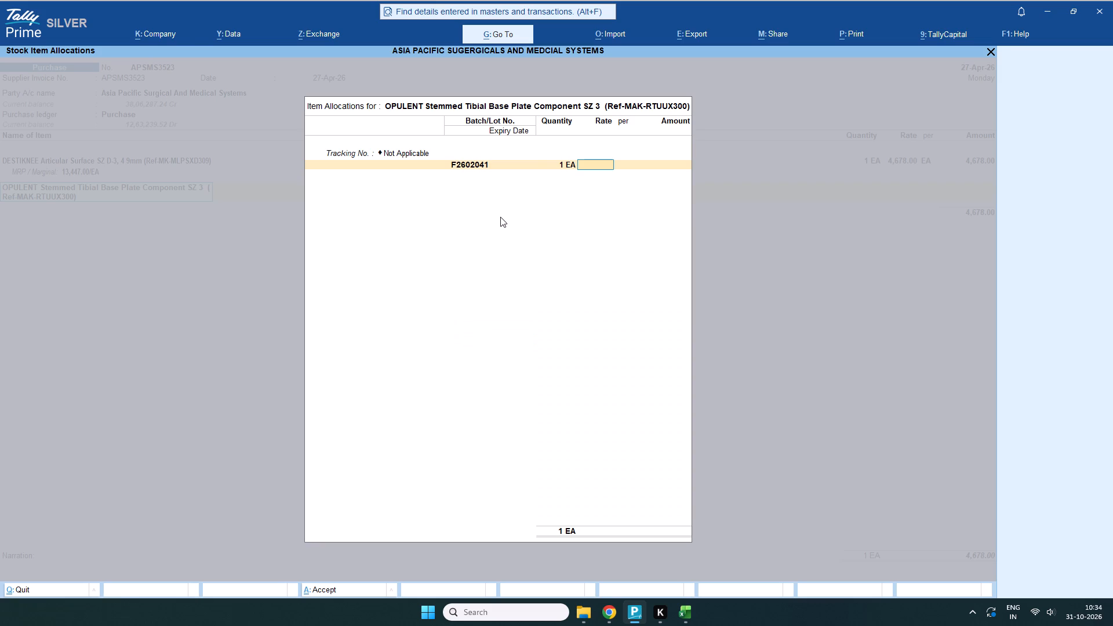
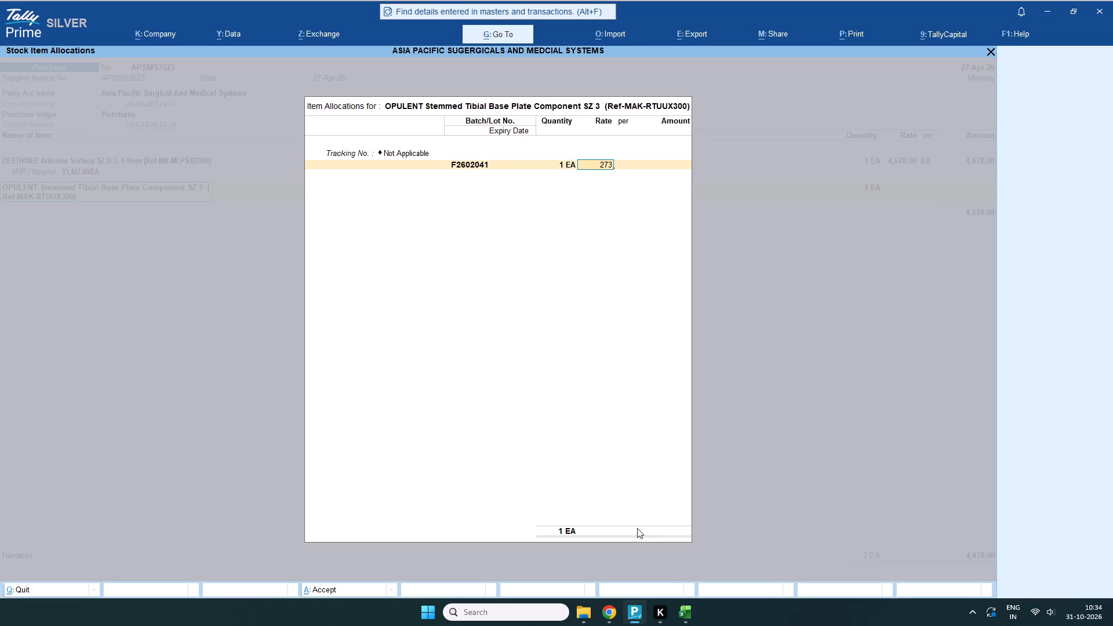
Set the rate for batch F2602041 of the SZ 3 tibial base plate to 27,359.00 per EA and complete its allocation line.
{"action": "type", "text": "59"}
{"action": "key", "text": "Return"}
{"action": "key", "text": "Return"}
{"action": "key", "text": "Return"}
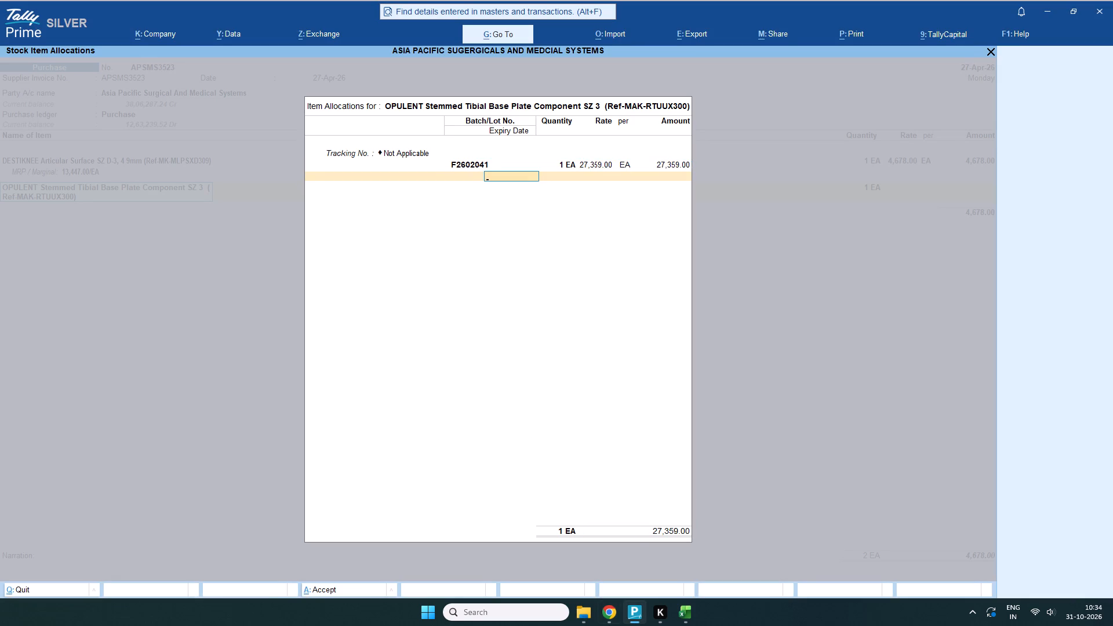
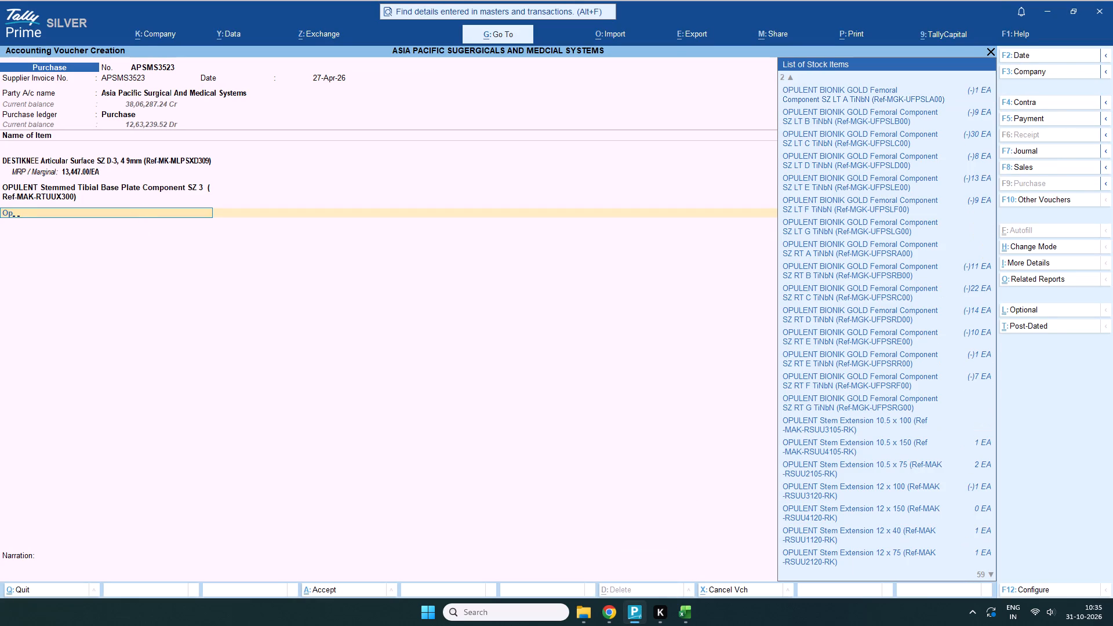
Narrow the stock item list for the third voucher line to items matching "opulent bion".
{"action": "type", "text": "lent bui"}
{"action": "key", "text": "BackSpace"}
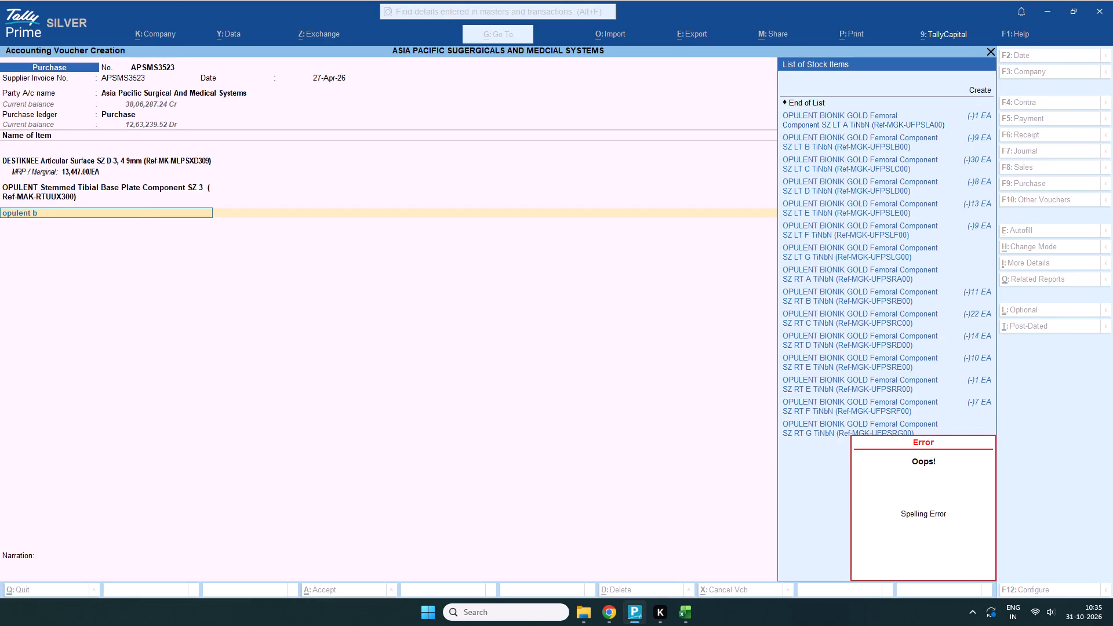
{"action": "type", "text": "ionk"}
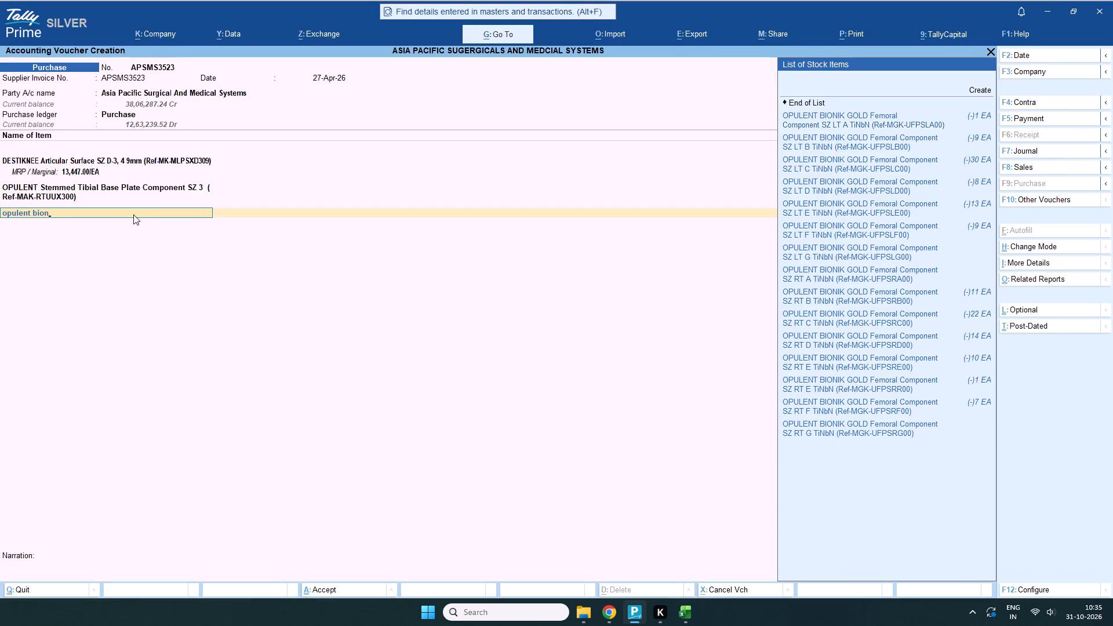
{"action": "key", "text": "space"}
Select OPULENT BIONIK GOLD Femoral Component SZ LT D TiNbN (Ref-MGK-UFPSLD00) as the third voucher item and exit its MRP rate entry.
{"action": "left_click", "coordinate": [814, 185]}
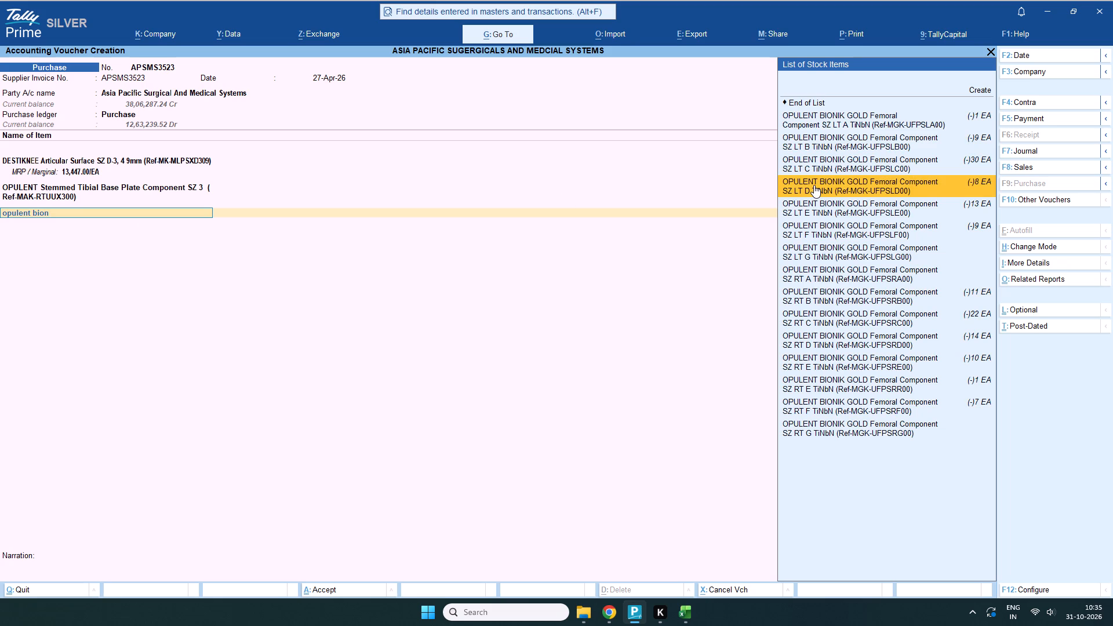
{"action": "double_click", "coordinate": [814, 185]}
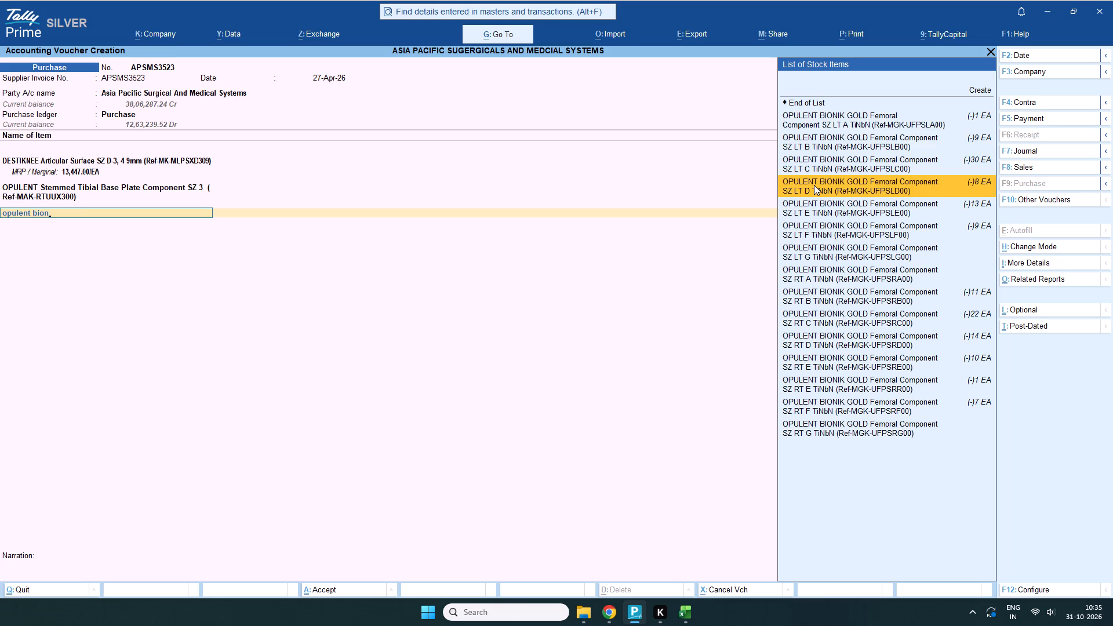
{"action": "double_click", "coordinate": [814, 185]}
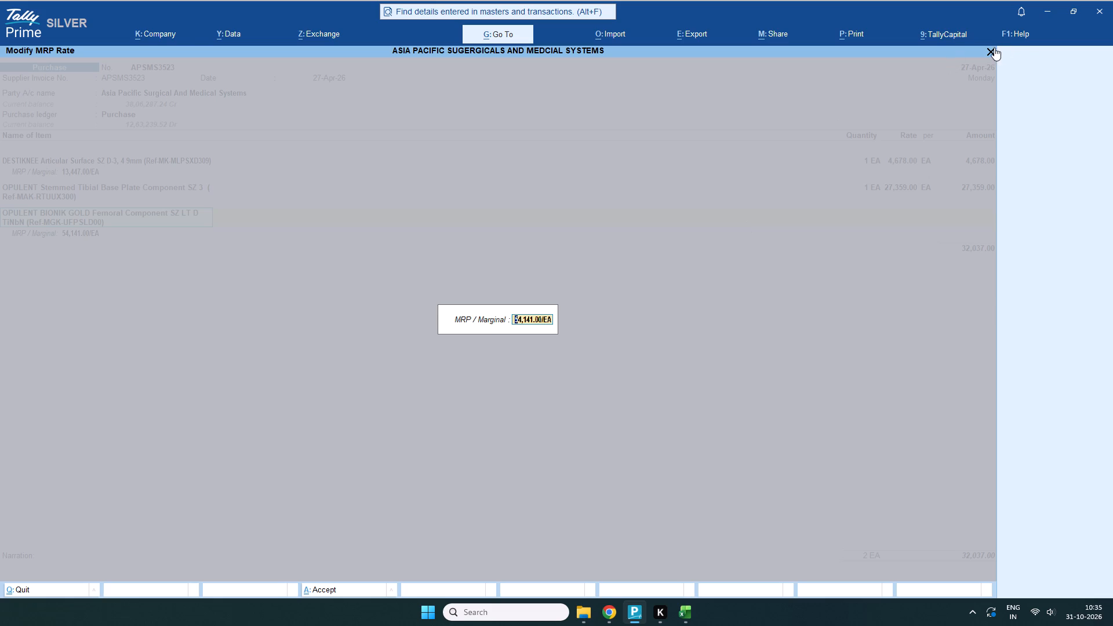
{"action": "left_click", "coordinate": [994, 48]}
Open the SZ LT D femoral component's stock item master for alteration and advance through its opening fields, keeping the existing name.
{"action": "key", "text": "ctrl+Return"}
{"action": "key", "text": "Return"}
{"action": "key", "text": "Return"}
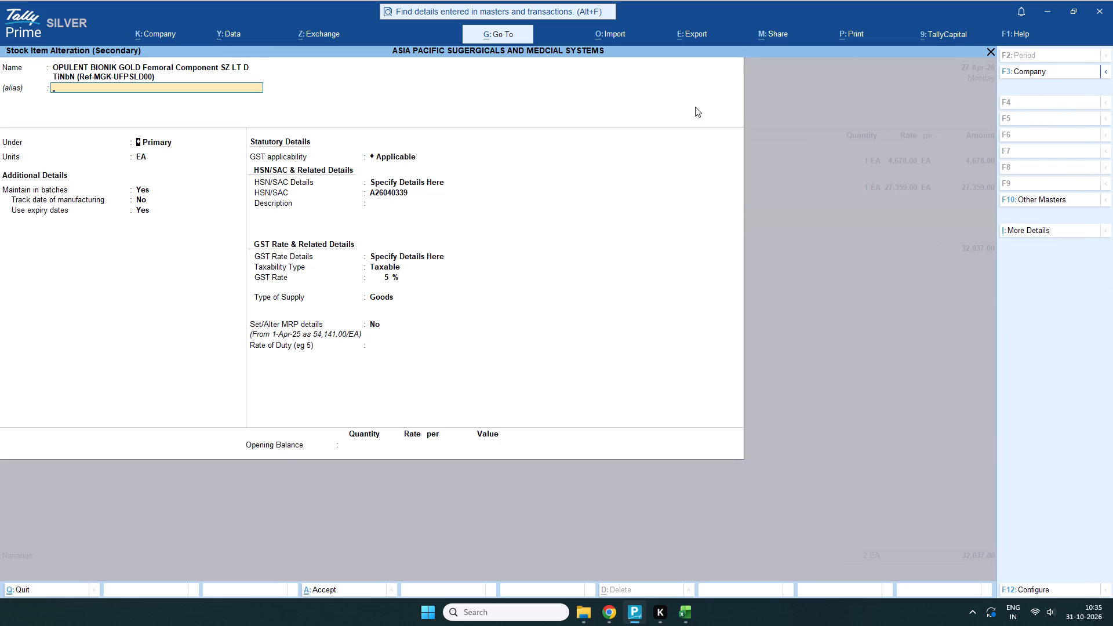
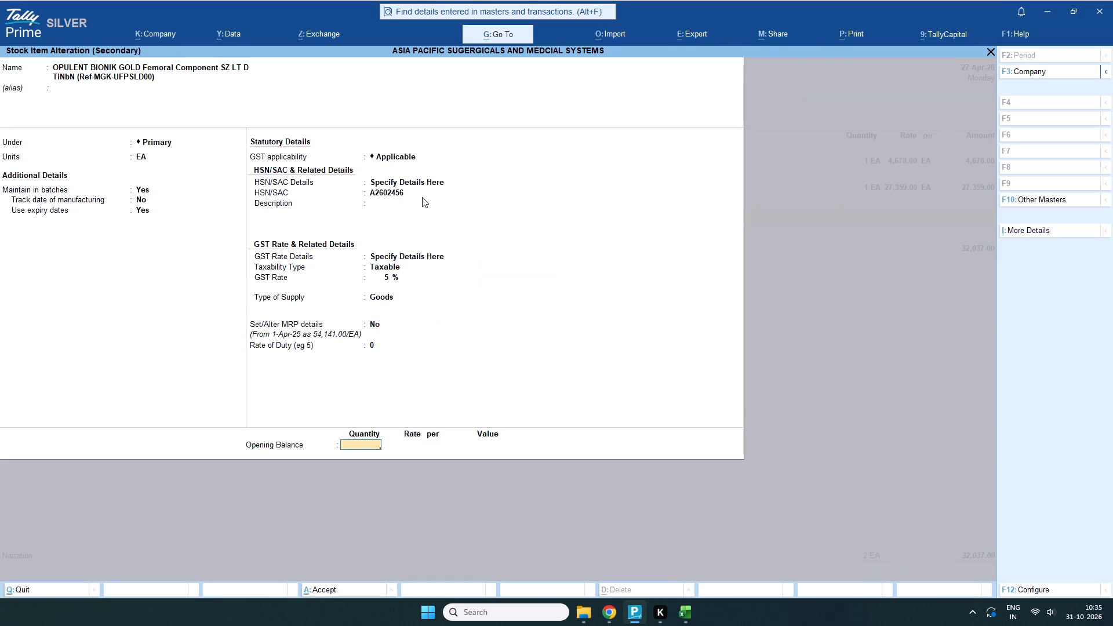
Finish and save the SZ LT D femoral component's stock item alteration, leaving the opening balance blank.
{"action": "key", "text": "Return"}
{"action": "key", "text": "Return"}
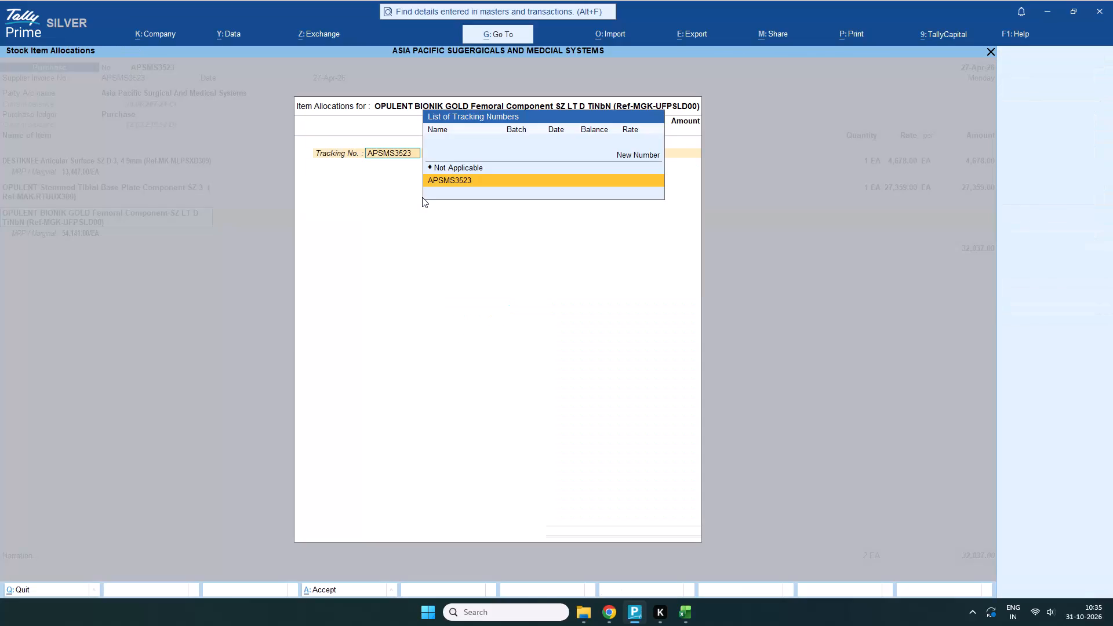
Allocate the SZ LT D femoral component with tracking number Not Applicable, batch A2602456 and quantity 1 EA, keeping the prefilled rate.
{"action": "scroll", "coordinate": [428, 194], "scroll_direction": "up", "scroll_amount": 1}
{"action": "left_click", "coordinate": [441, 161]}
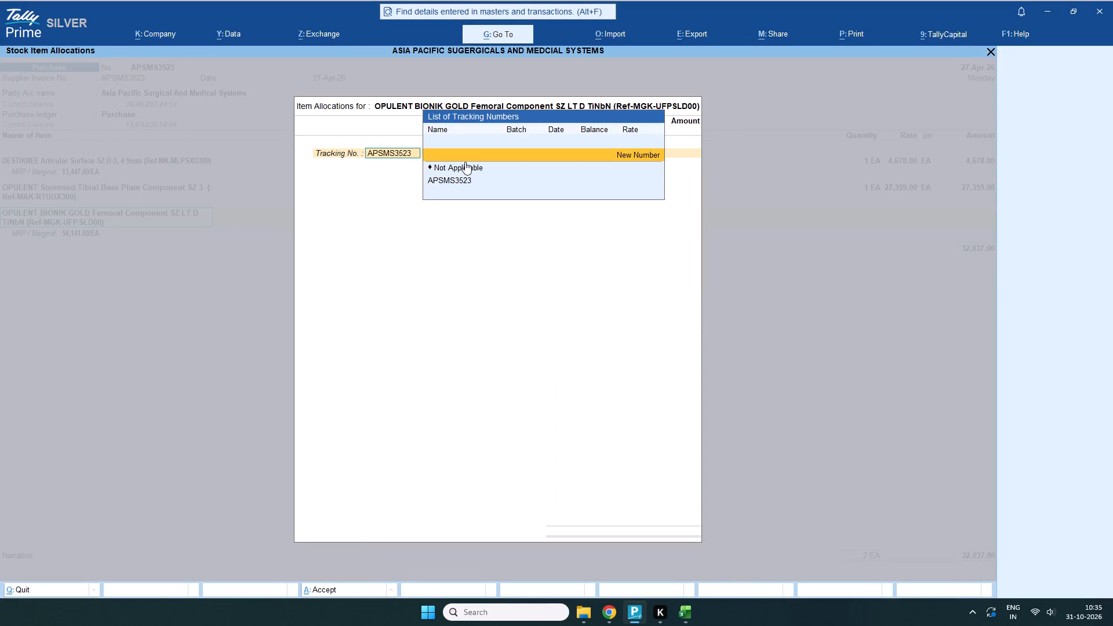
{"action": "scroll", "coordinate": [463, 163], "scroll_direction": "down", "scroll_amount": 1}
{"action": "left_click", "coordinate": [461, 165]}
{"action": "key", "text": "ctrl+v"}
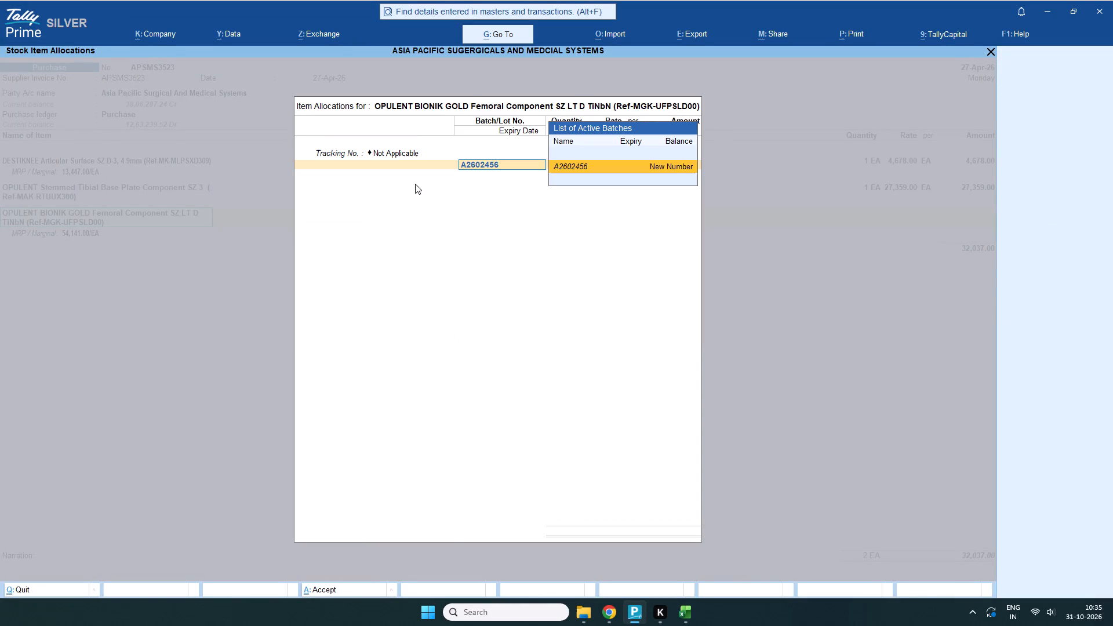
{"action": "key", "text": "Return"}
{"action": "key", "text": "Return"}
{"action": "key", "text": "1"}
{"action": "key", "text": "Return"}
{"action": "key", "text": "Return"}
{"action": "key", "text": "Return"}
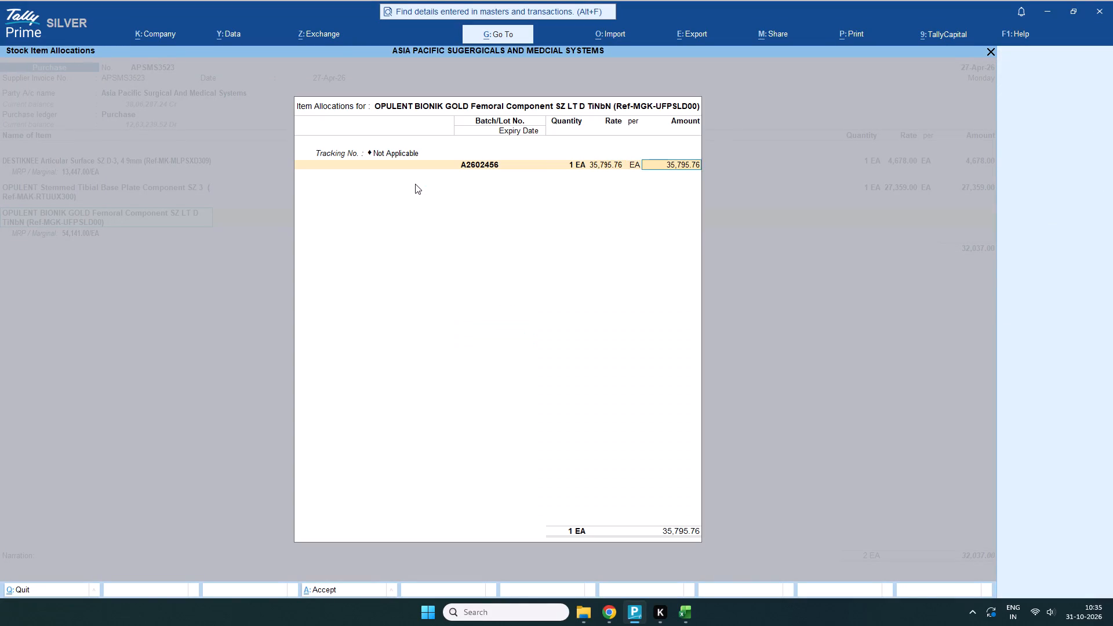
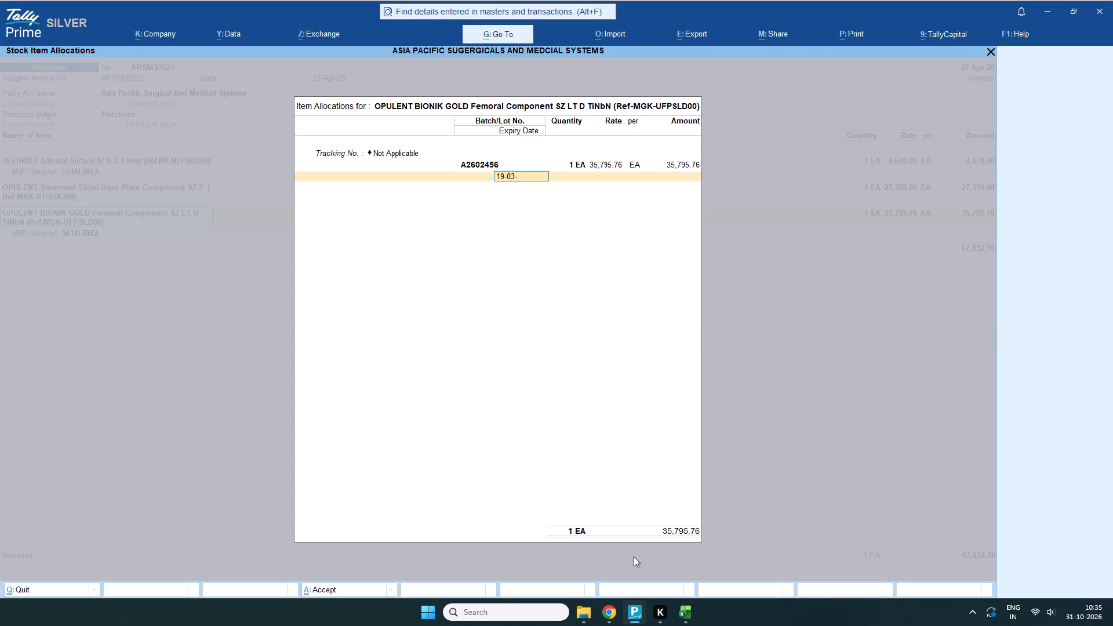
Complete batch A2602456's expiry date as 19-03-2031 and finish the SZ LT D femoral component's item allocation.
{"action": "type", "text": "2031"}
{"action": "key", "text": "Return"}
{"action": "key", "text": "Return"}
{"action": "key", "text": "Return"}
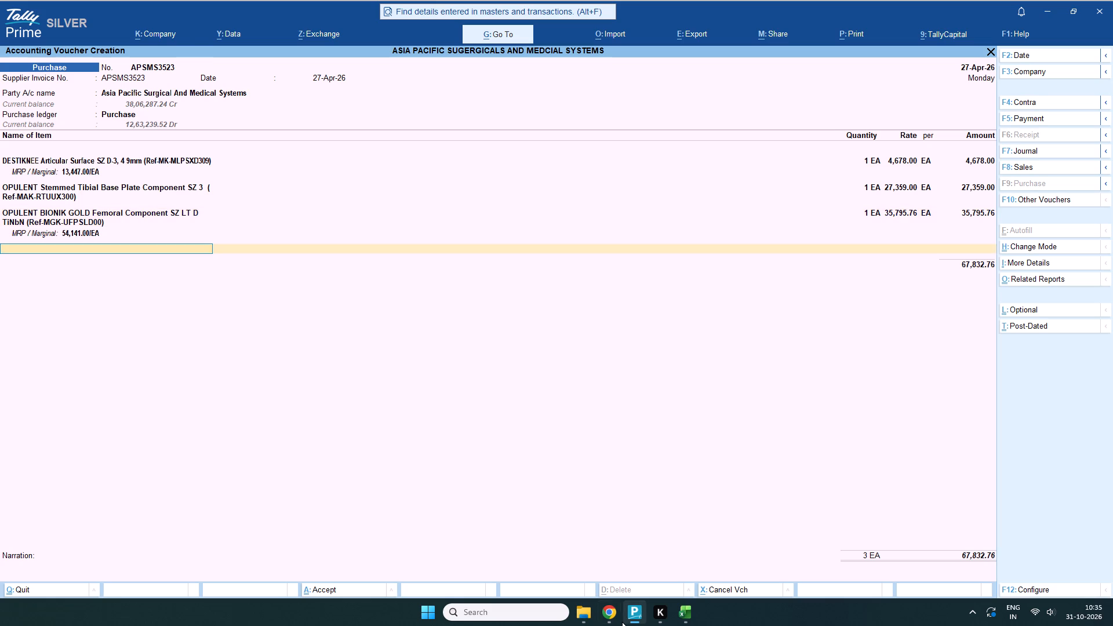
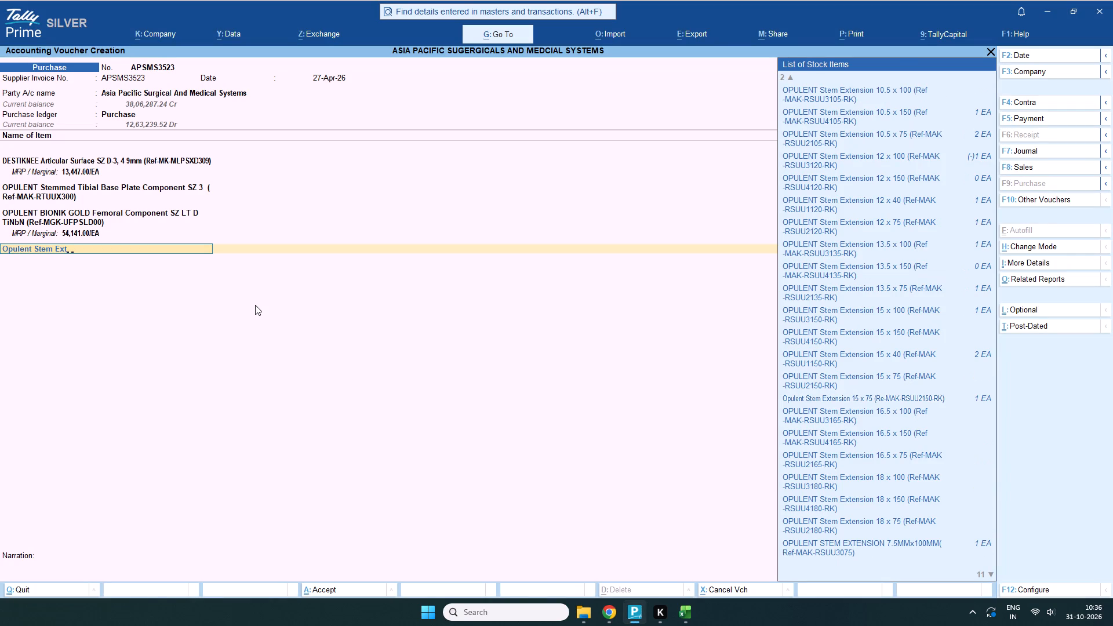
Select OPULENT Stem Extension 12 x 40 (Ref-MAK-RSUU1120-RK) as the fourth voucher item and return to its item name entry.
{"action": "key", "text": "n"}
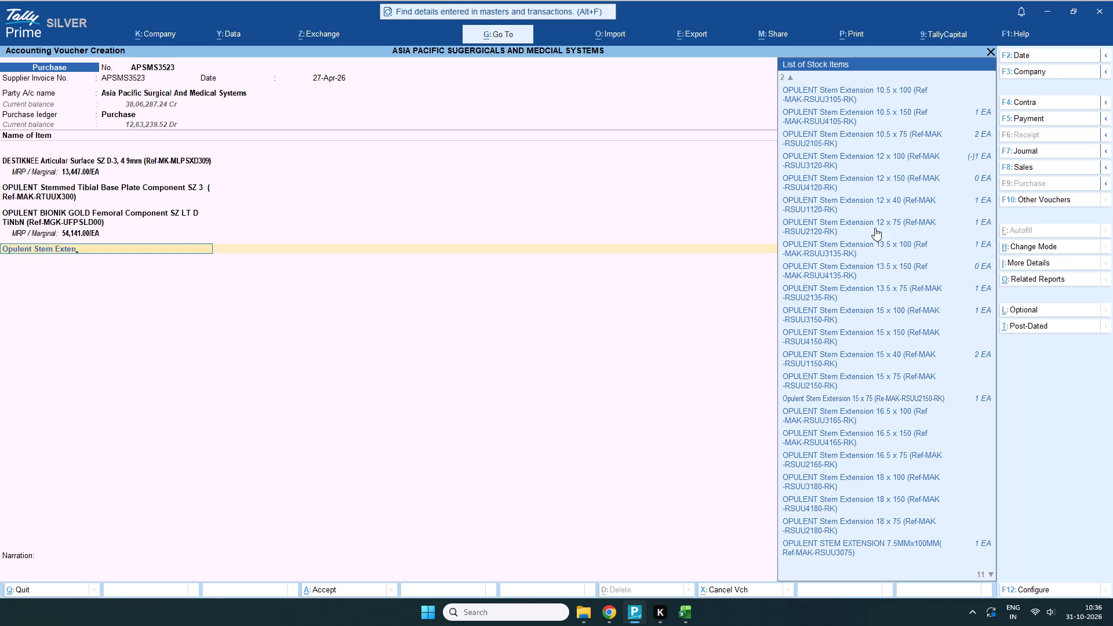
{"action": "left_click", "coordinate": [850, 199]}
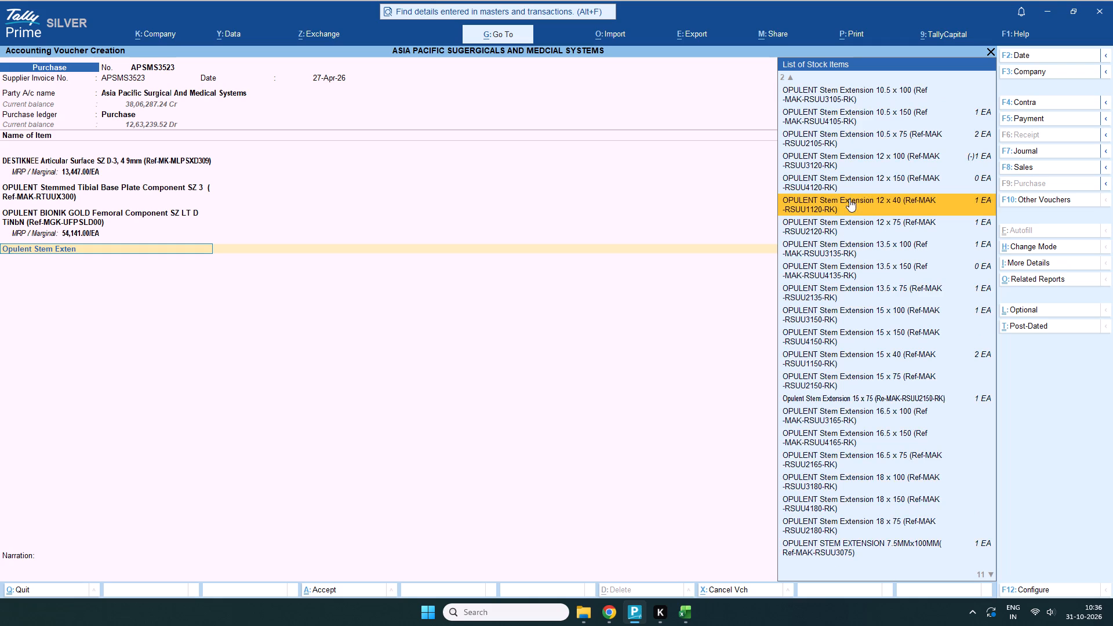
{"action": "double_click", "coordinate": [849, 199]}
{"action": "left_click", "coordinate": [990, 46]}
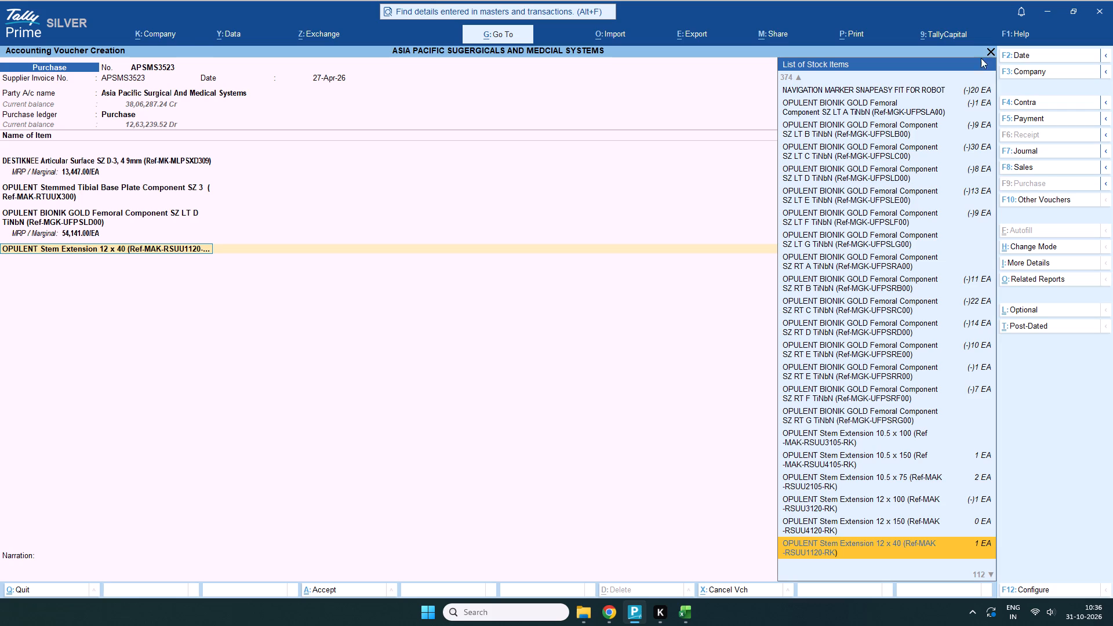
Open the 12 x 40 stem extension's stock item master for alteration and advance to its HSN/SAC code, keeping the existing name, batch and expiry settings.
{"action": "key", "text": "ctrl+Return"}
{"action": "key", "text": "Return"}
{"action": "key", "text": "Return"}
{"action": "key", "text": "Return"}
{"action": "key", "text": "Return"}
{"action": "key", "text": "Return"}
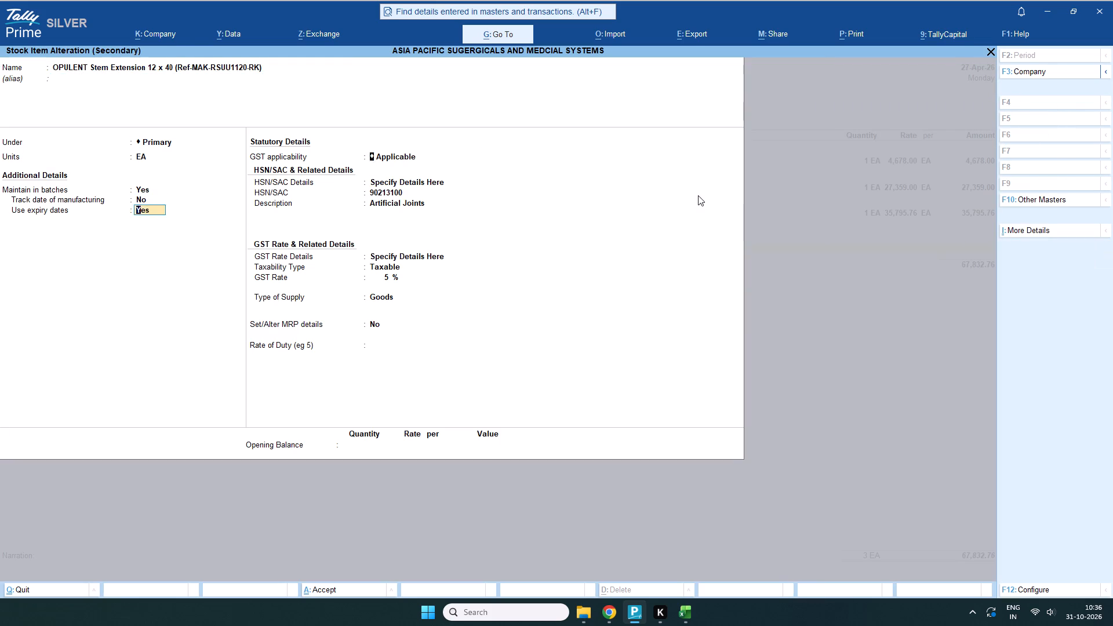
{"action": "key", "text": "Return"}
{"action": "key", "text": "Return"}
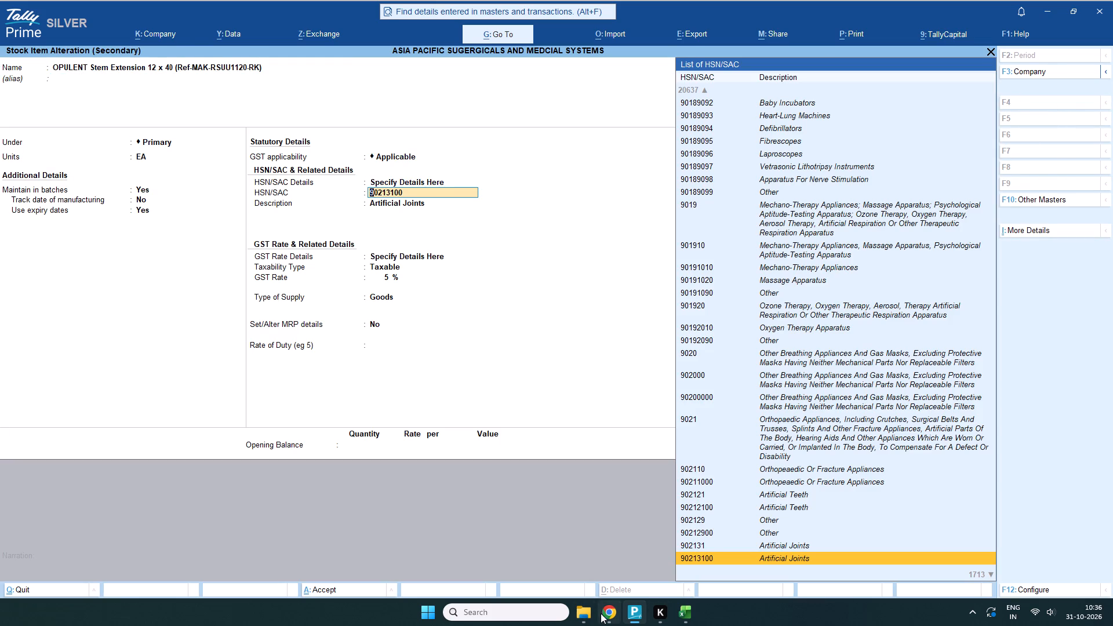
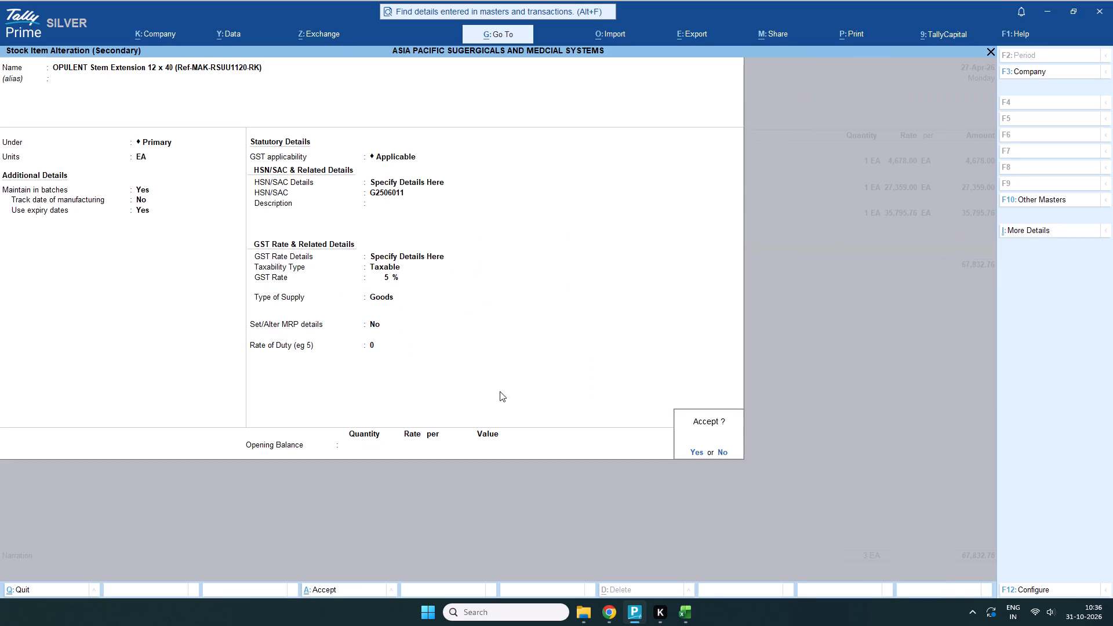
Save the OPULENT Stem Extension 12 x 40 stock item alteration with the details already entered.
{"action": "key", "text": "Return"}
Allocate the 12 x 40 stem extension with tracking number Not Applicable, batch G2506011 and quantity 1 EA, keeping the prefilled rate.
{"action": "scroll", "coordinate": [530, 316], "scroll_direction": "up", "scroll_amount": 1}
{"action": "left_click", "coordinate": [526, 167]}
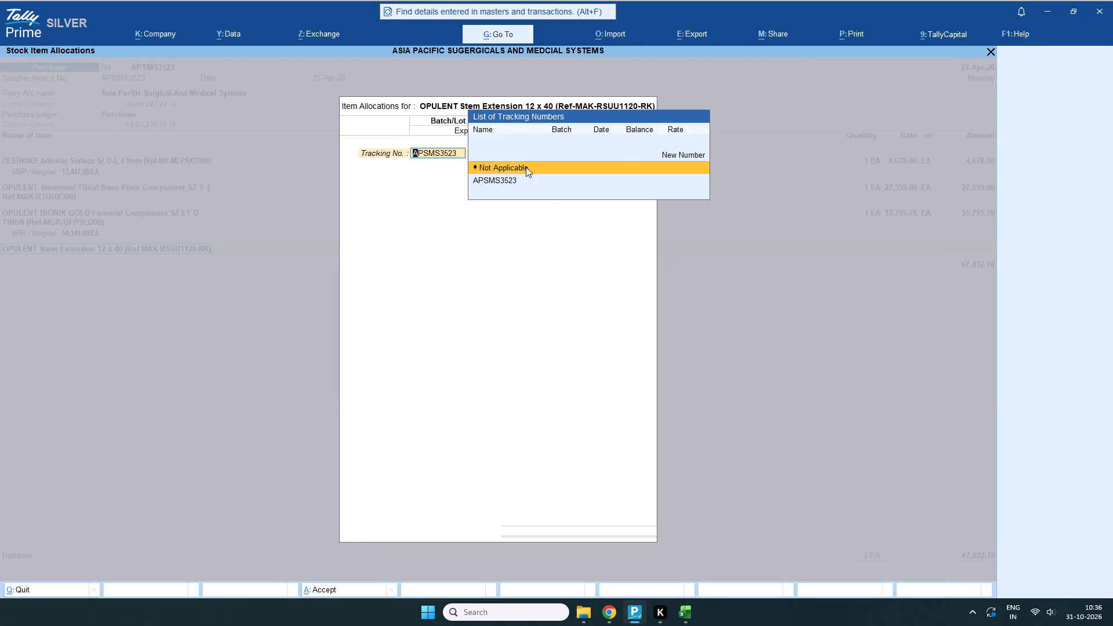
{"action": "key", "text": "ctrl+v"}
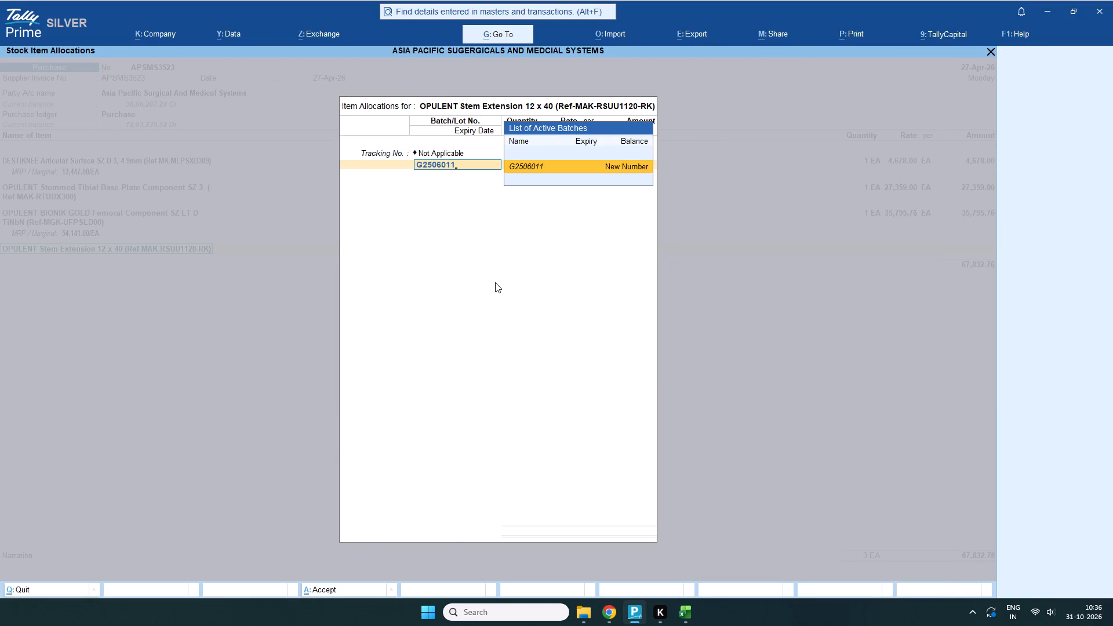
{"action": "key", "text": "Return"}
{"action": "key", "text": "Return"}
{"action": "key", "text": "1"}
{"action": "key", "text": "Return"}
{"action": "key", "text": "Return"}
{"action": "key", "text": "Return"}
{"action": "key", "text": "Return"}
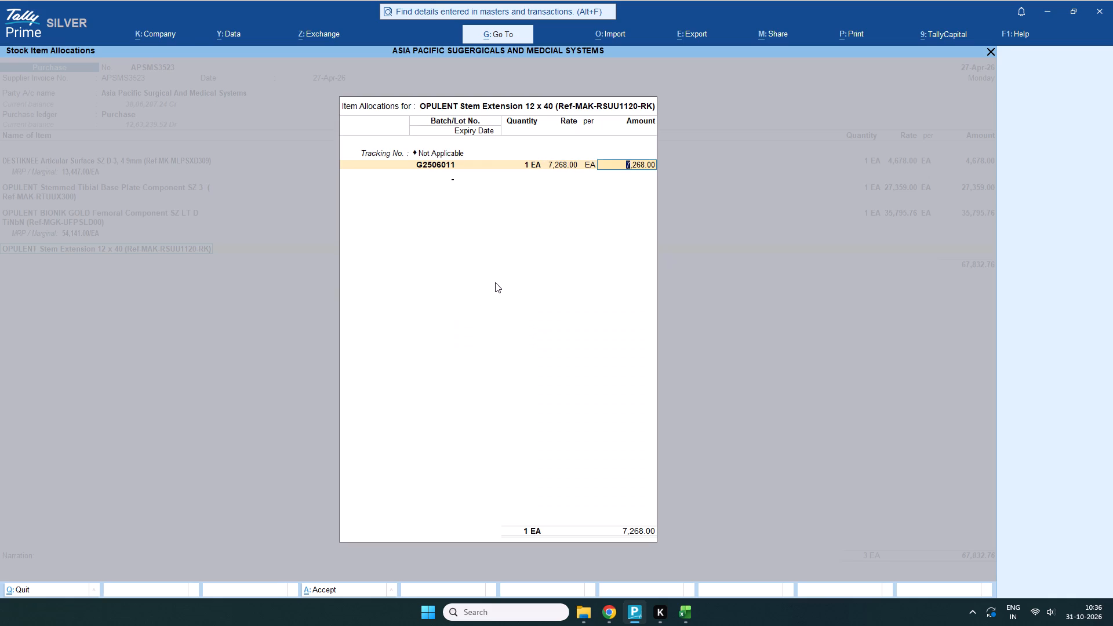
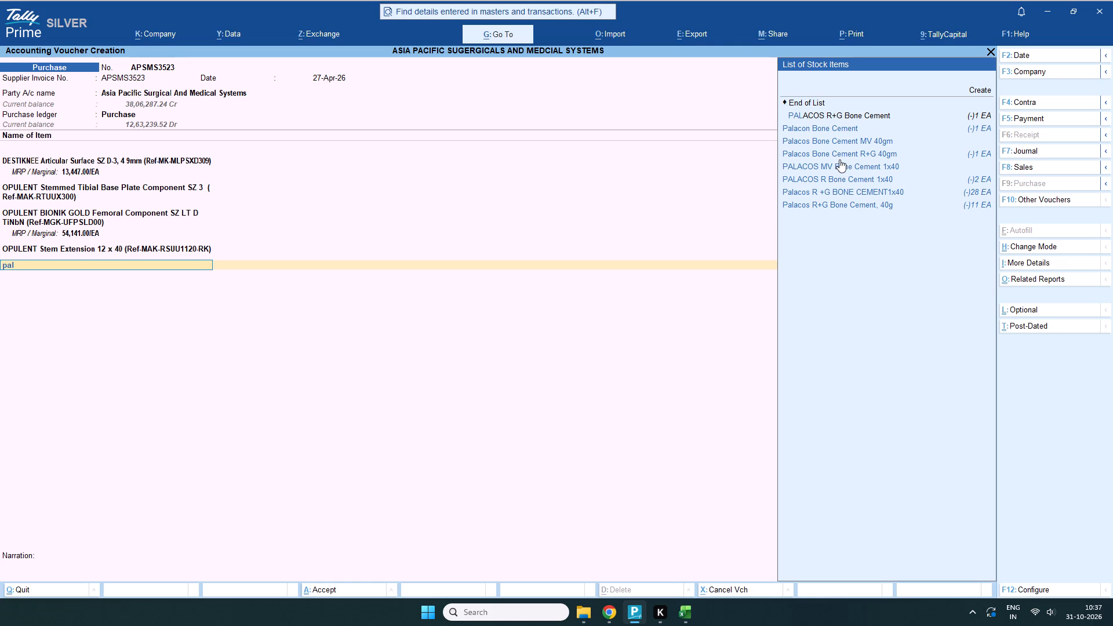
Select PALACOS MV Bone Cement 1x40 from the stock items as the fifth voucher item.
{"action": "left_click", "coordinate": [848, 166]}
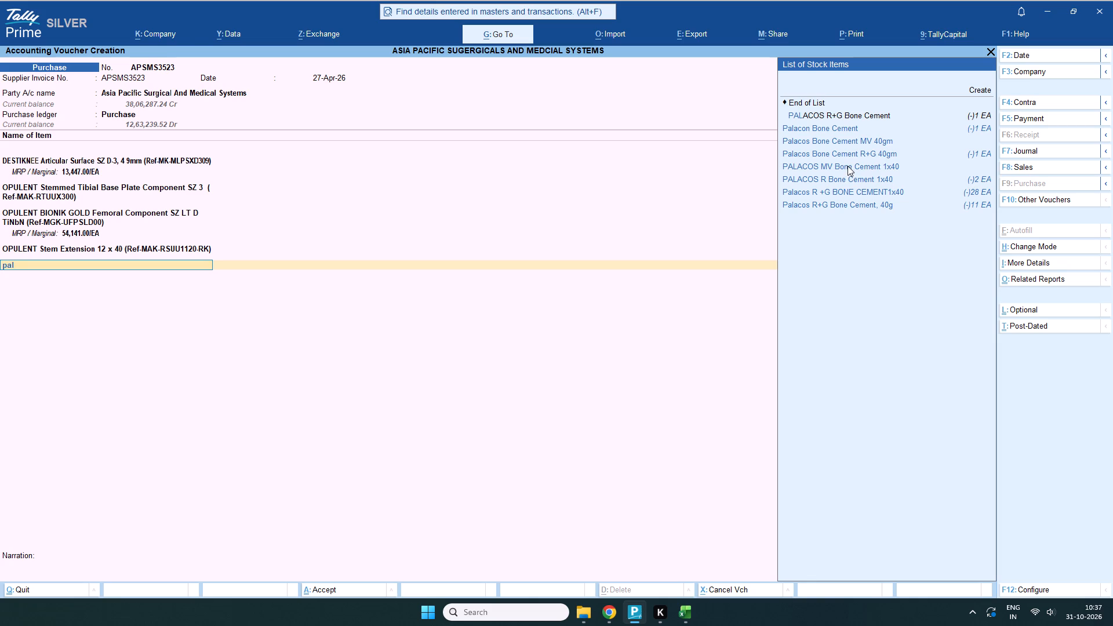
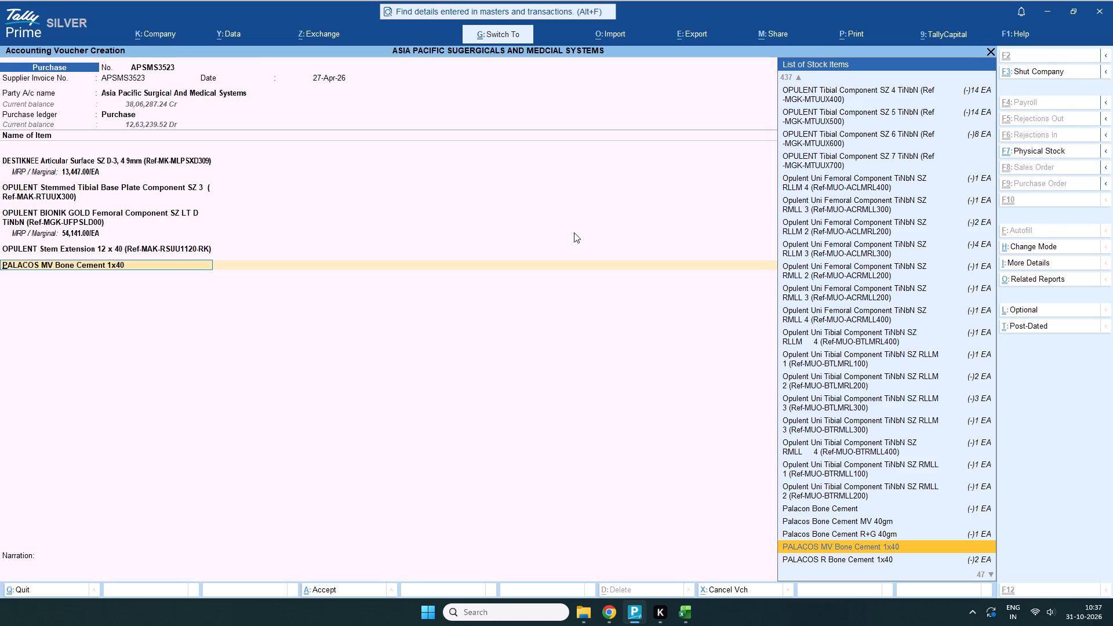
Open the PALACOS MV Bone Cement 1x40 stock item for alteration and enter HSN/SAC 77561508, leaving the description blank.
{"action": "key", "text": "ctrl+Return"}
{"action": "key", "text": "Return"}
{"action": "key", "text": "Return"}
{"action": "key", "text": "Return"}
{"action": "key", "text": "Return"}
{"action": "key", "text": "Return"}
{"action": "key", "text": "Return"}
{"action": "key", "text": "Return"}
{"action": "key", "text": "Return"}
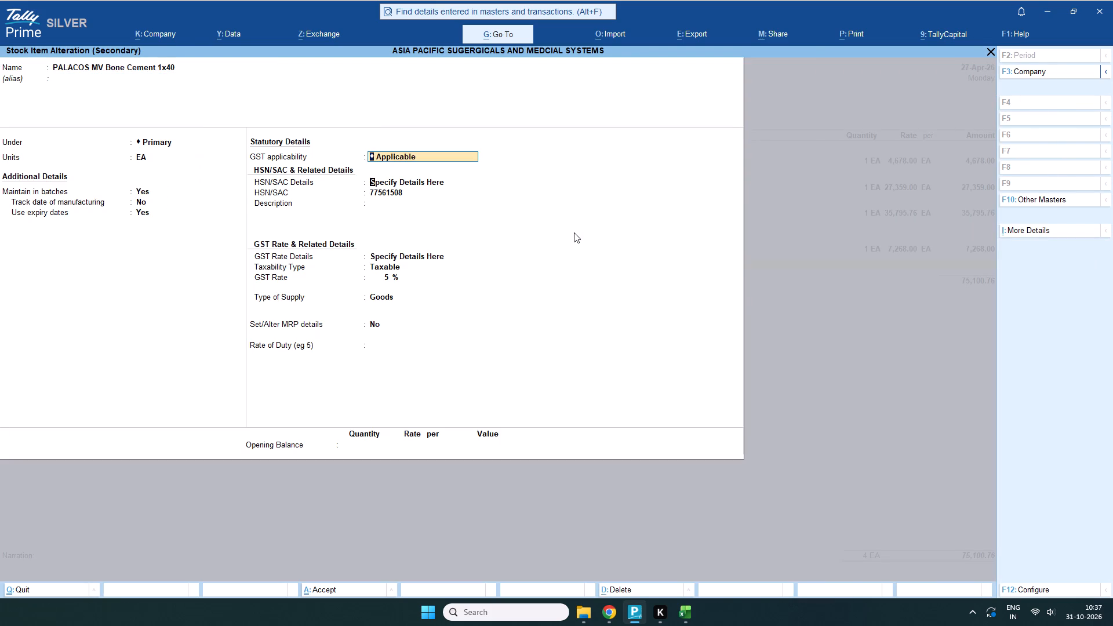
{"action": "key", "text": "Return"}
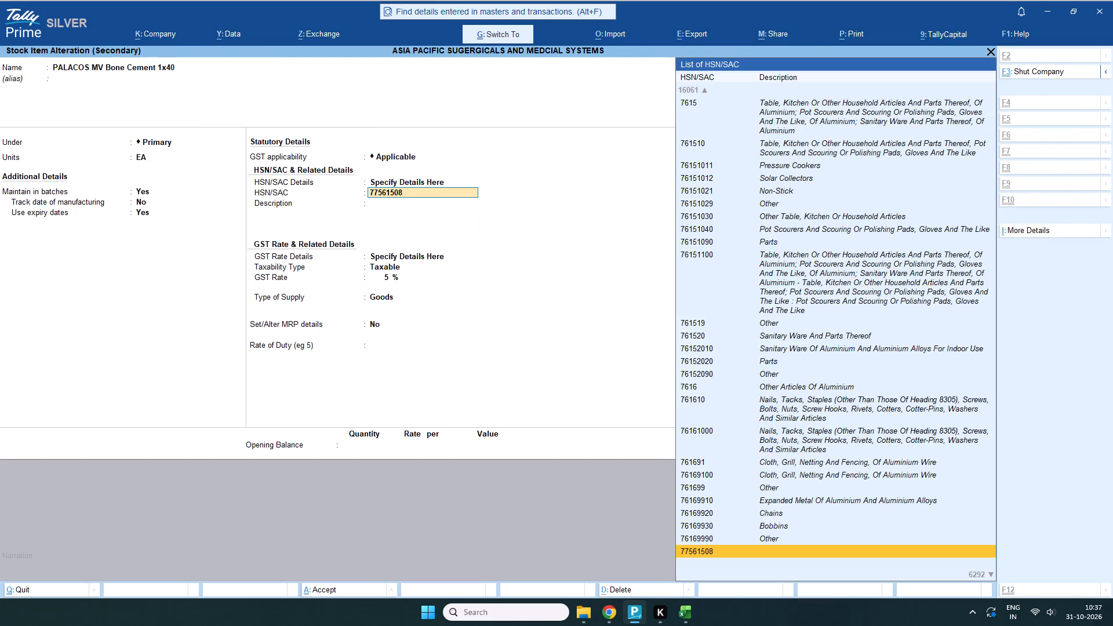
{"action": "key", "text": "ctrl+v"}
{"action": "key", "text": "Return"}
{"action": "key", "text": "Return"}
Keep the bone cement's GST as Taxable at 5%, supply type Goods and MRP details No, and save the stock item.
{"action": "key", "text": "Return"}
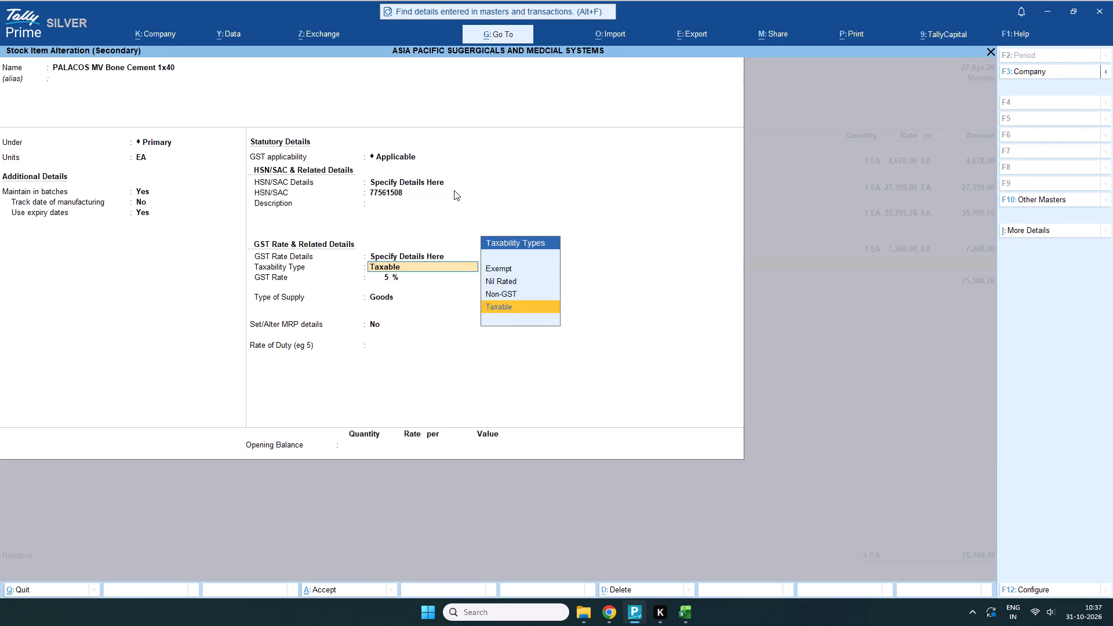
{"action": "key", "text": "Return"}
{"action": "key", "text": "Return"}
{"action": "key", "text": "Return"}
{"action": "key", "text": "Return"}
{"action": "key", "text": "Return"}
{"action": "key", "text": "Return"}
{"action": "key", "text": "Return"}
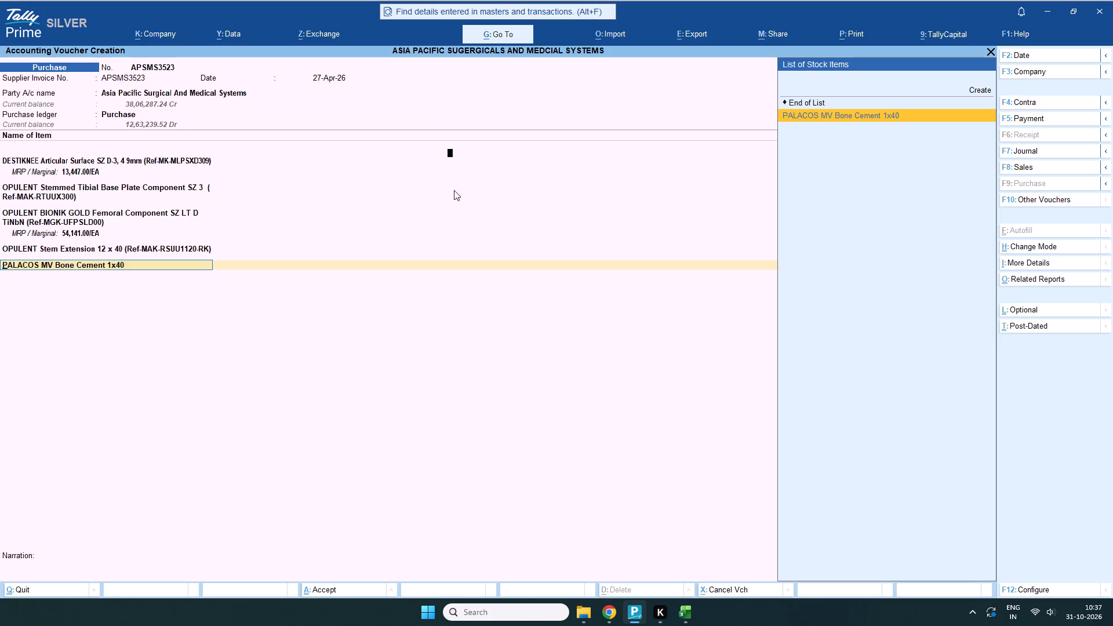
Allocate the PALACOS MV bone cement with tracking number Not Applicable, batch 77561508 and quantity 1 EA, leaving the rate blank.
{"action": "scroll", "coordinate": [450, 187], "scroll_direction": "up", "scroll_amount": 1}
{"action": "key", "text": "Return"}
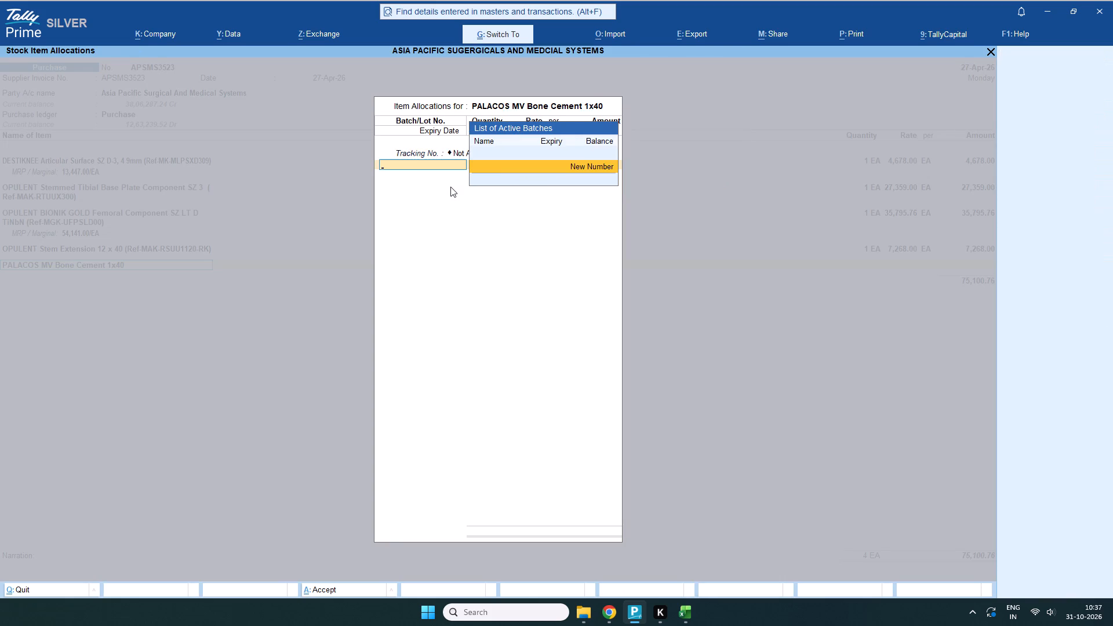
{"action": "key", "text": "ctrl+v"}
{"action": "key", "text": "Return"}
{"action": "key", "text": "Return"}
{"action": "key", "text": "1"}
{"action": "key", "text": "Return"}
{"action": "key", "text": "Return"}
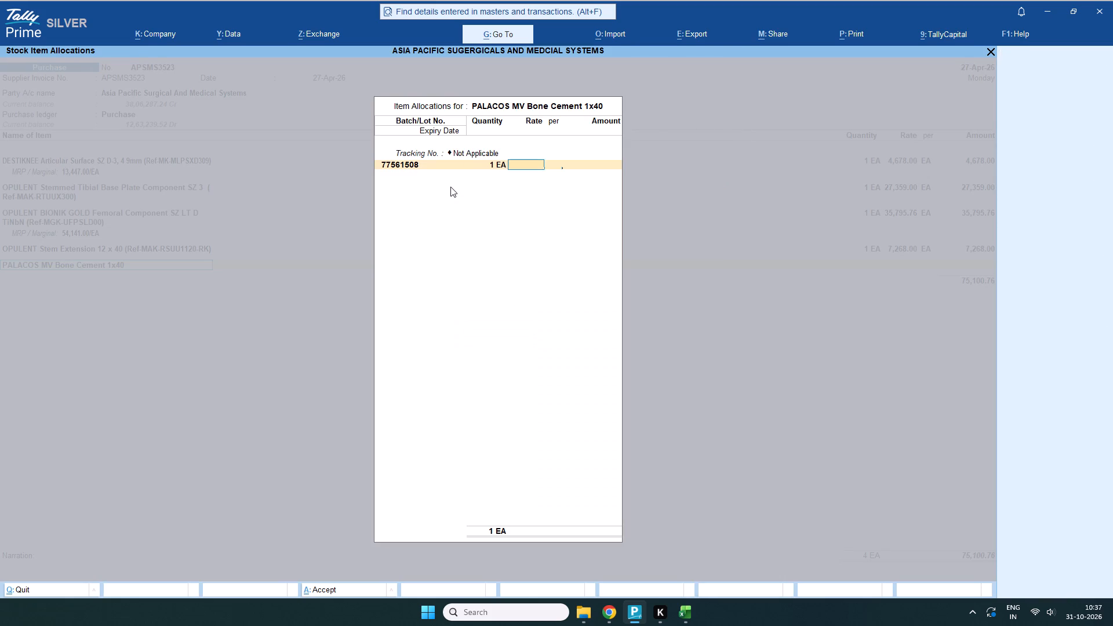
{"action": "key", "text": "Return"}
{"action": "key", "text": "Return"}
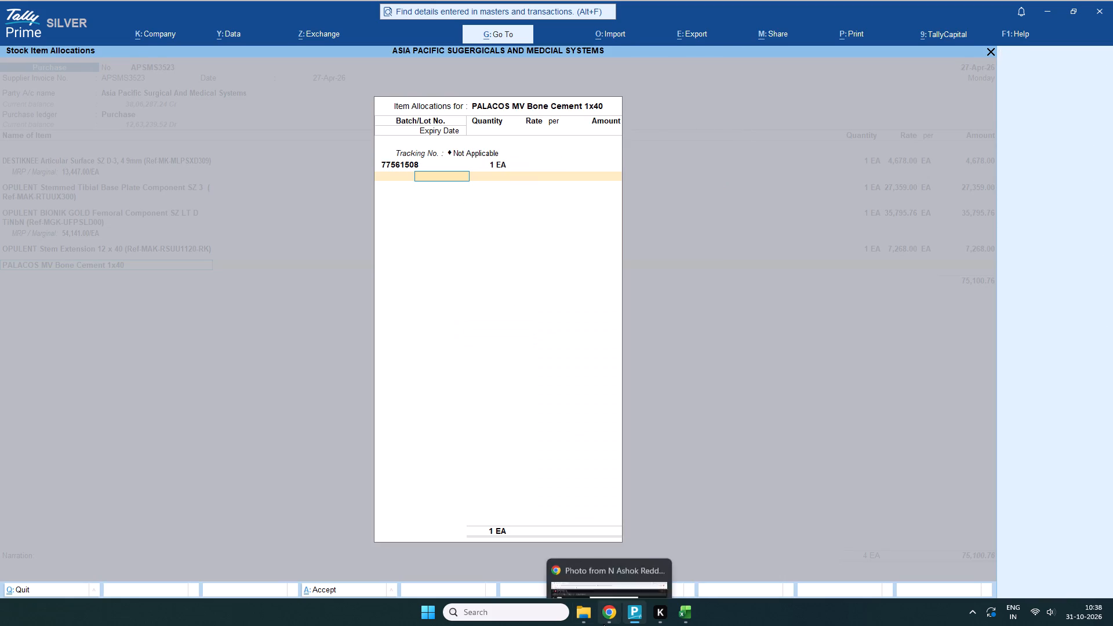
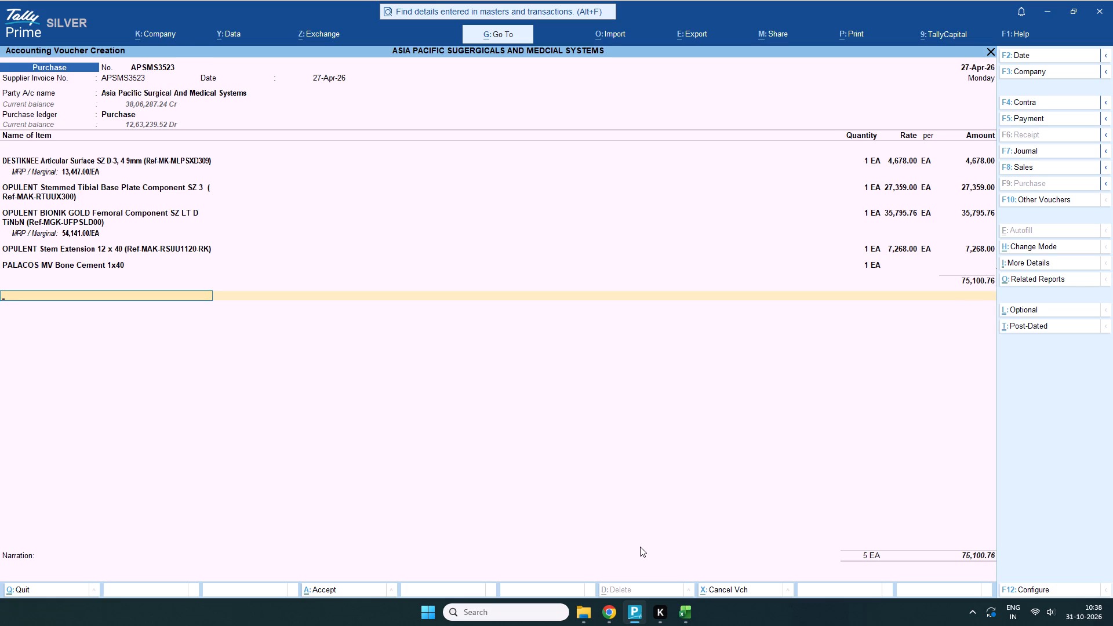
Add the Cgst and Sgst tax ledgers below the five items, keeping the automatically calculated Cgst amount.
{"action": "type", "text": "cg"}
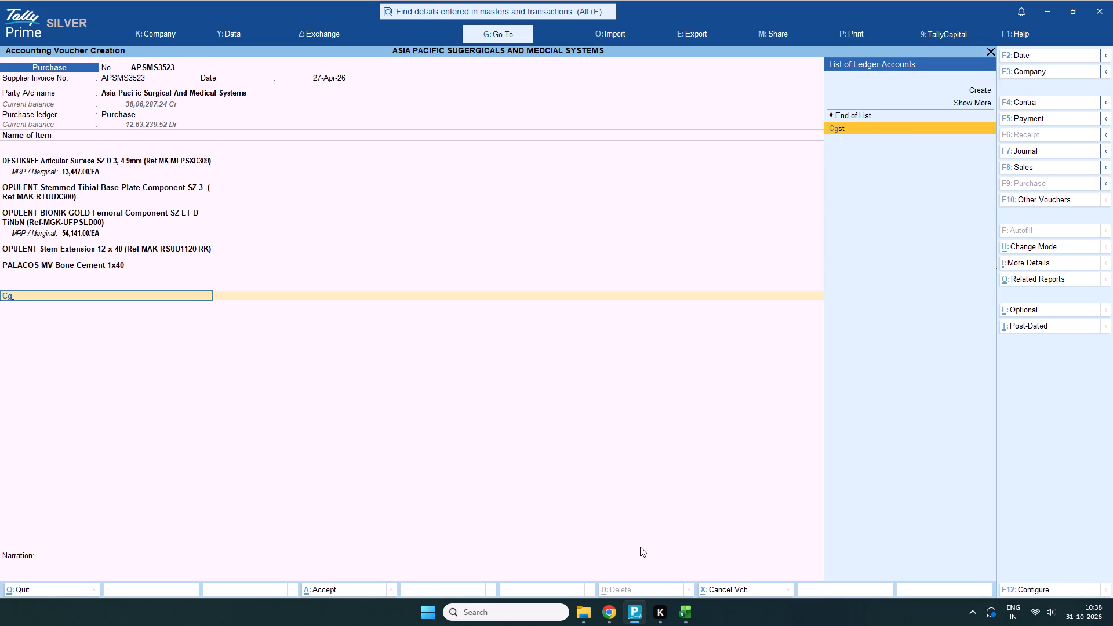
{"action": "left_click", "coordinate": [849, 126]}
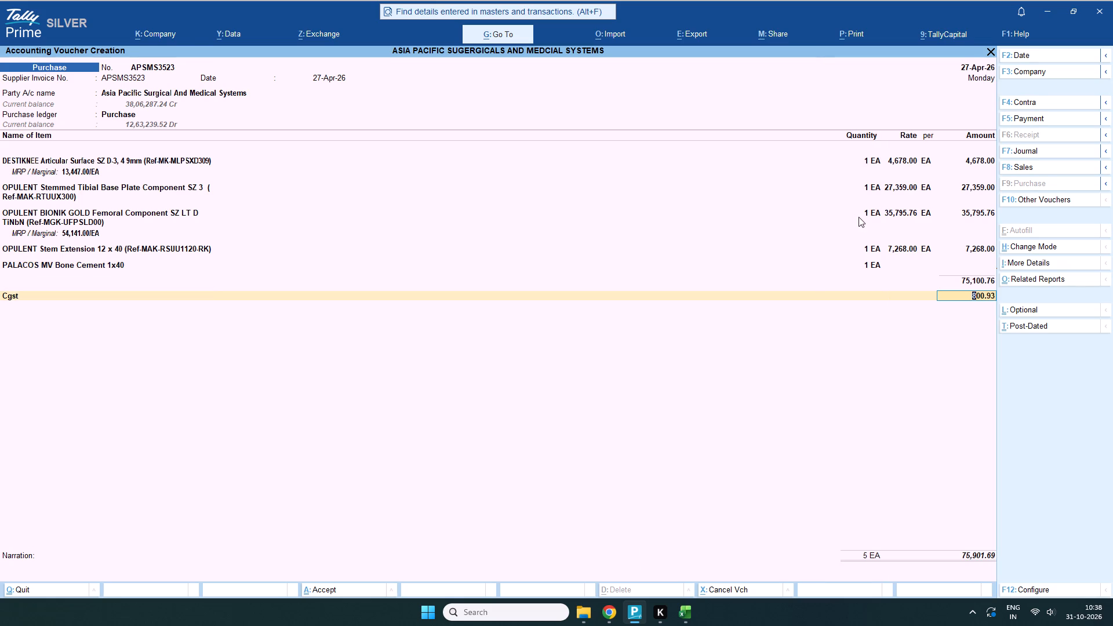
{"action": "key", "text": "Return"}
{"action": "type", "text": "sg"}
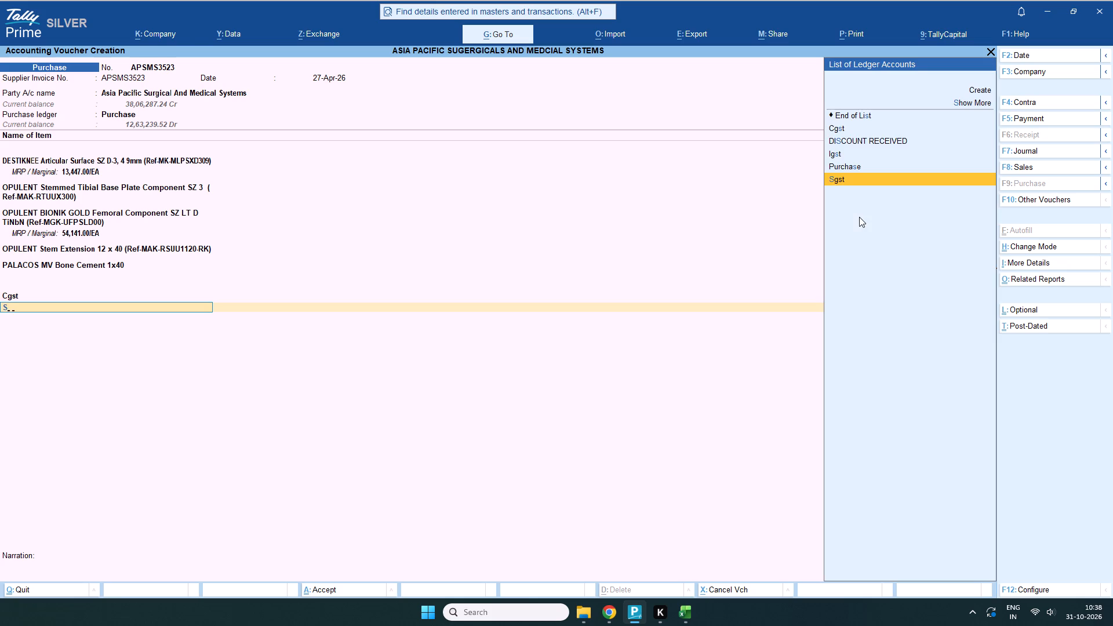
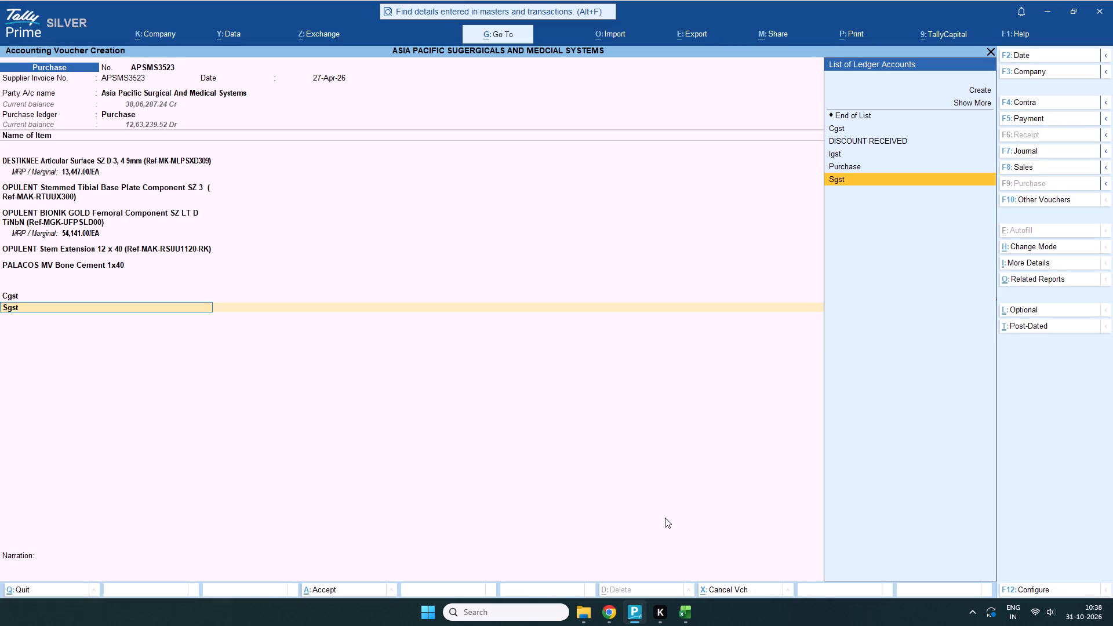
Set the Sgst ledger amount to 1,877.53 and end the voucher's ledger entries.
{"action": "key", "text": "Return"}
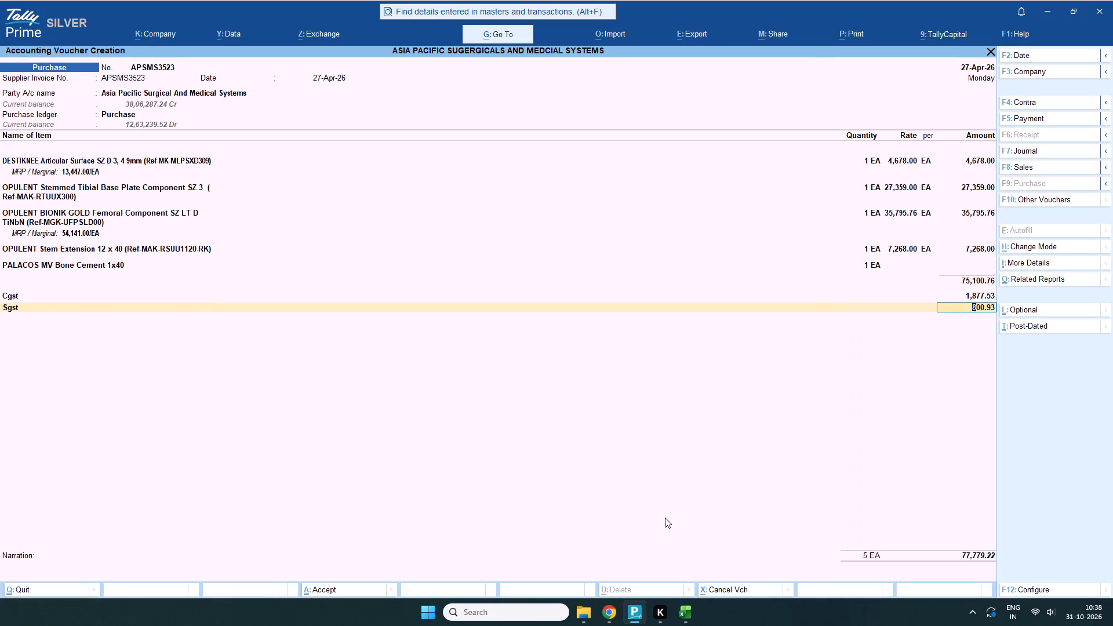
{"action": "type", "text": "1877"}
{"action": "type", "text": ".53"}
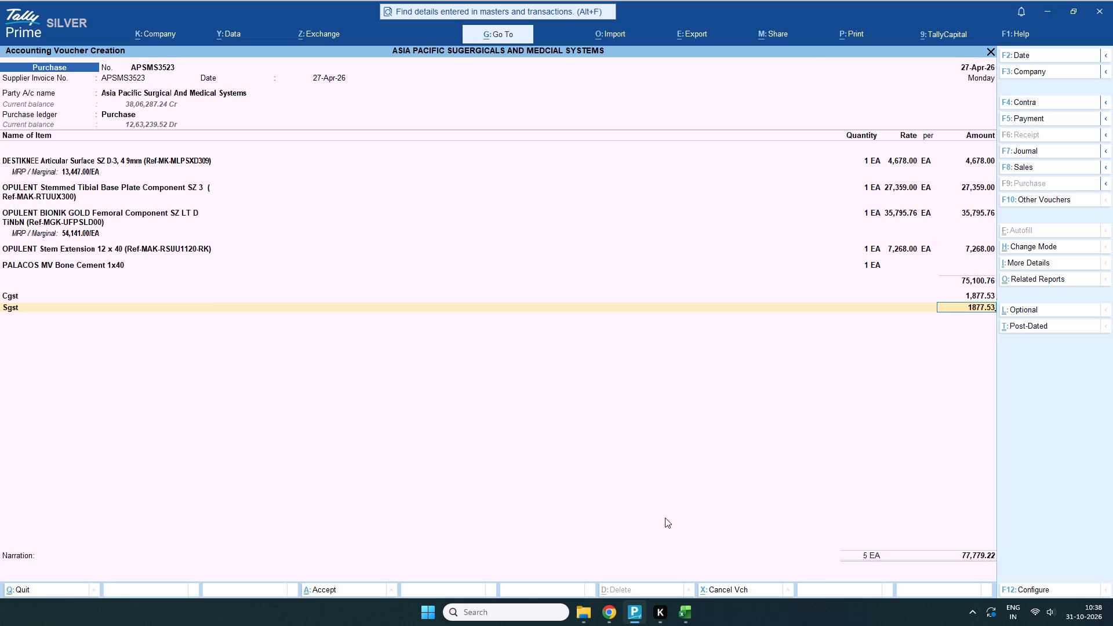
{"action": "key", "text": "Return"}
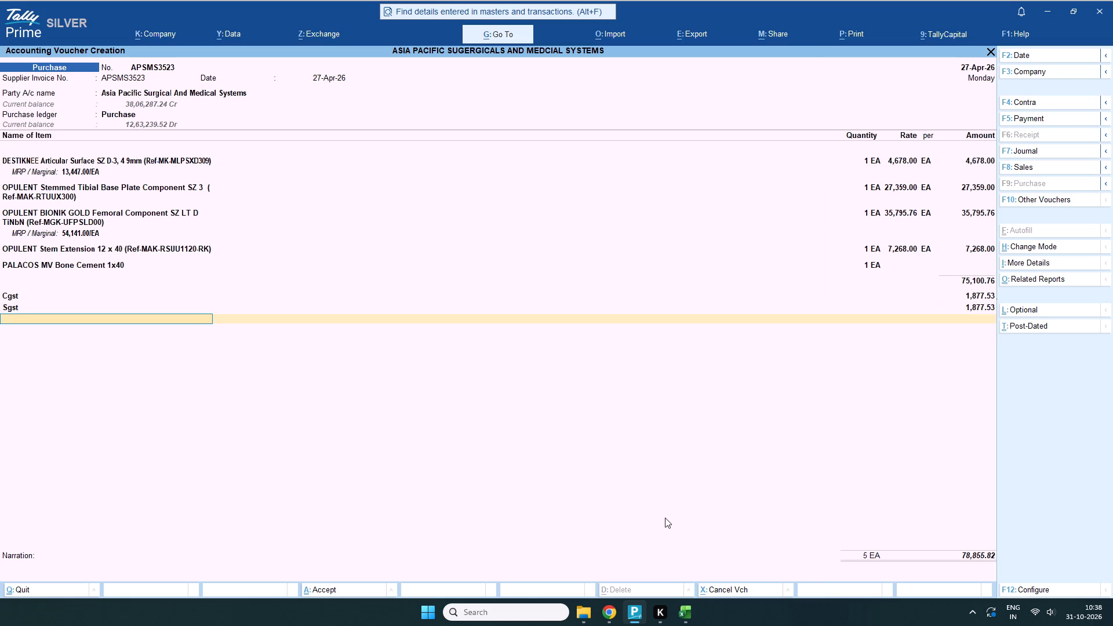
{"action": "key", "text": "Return"}
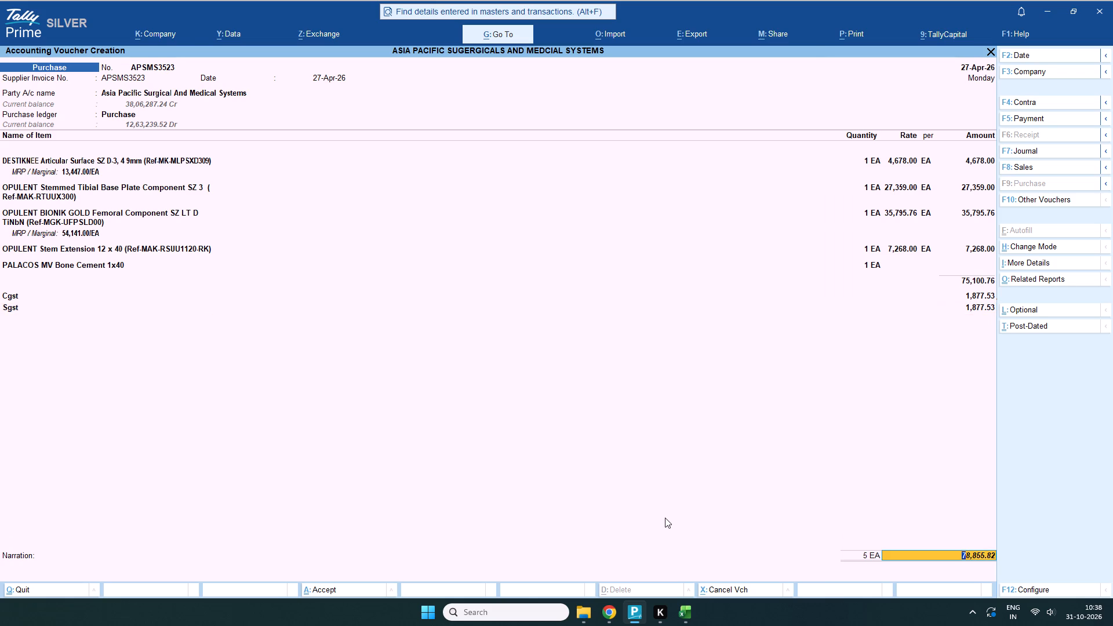
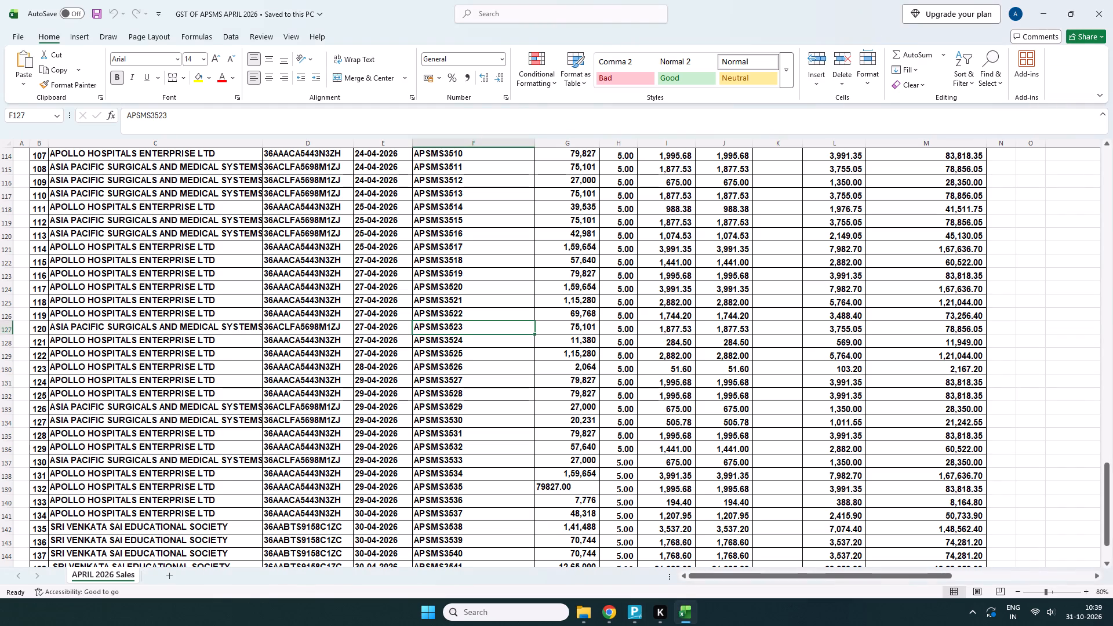
Select the invoice number APSMS3529 of Asia Pacific Surgicals and Medical Systems, dated 29-04-2026, in the April 2026 sales sheet.
{"action": "left_click", "coordinate": [474, 410]}
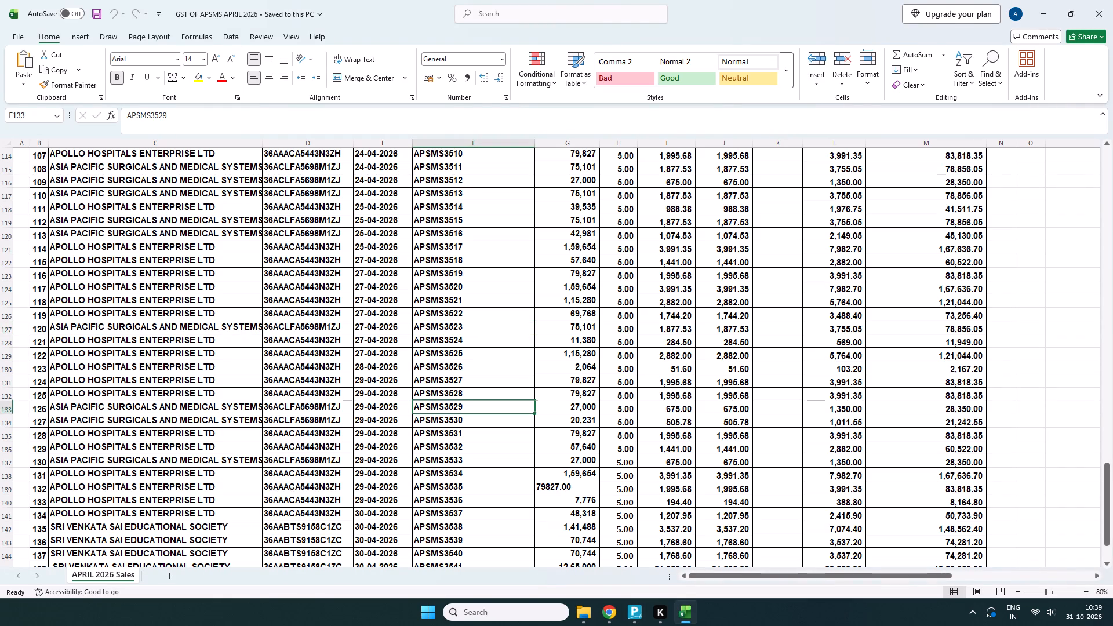
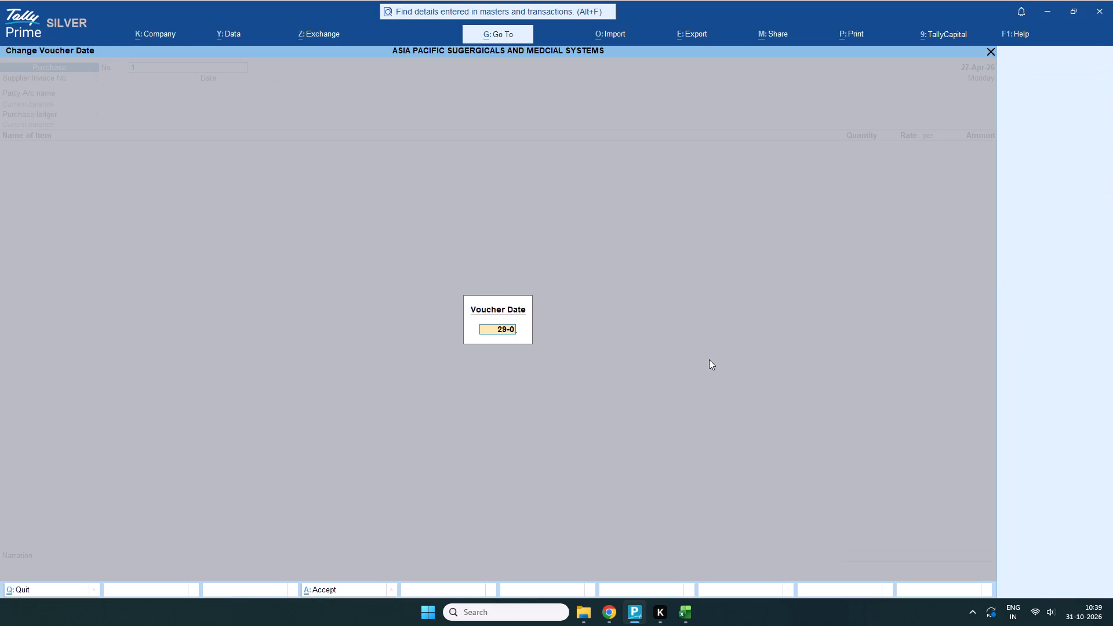
Date the purchase voucher 29-04-2026 and enter APSMS3529 as voucher number and supplier invoice number, keeping the same invoice date.
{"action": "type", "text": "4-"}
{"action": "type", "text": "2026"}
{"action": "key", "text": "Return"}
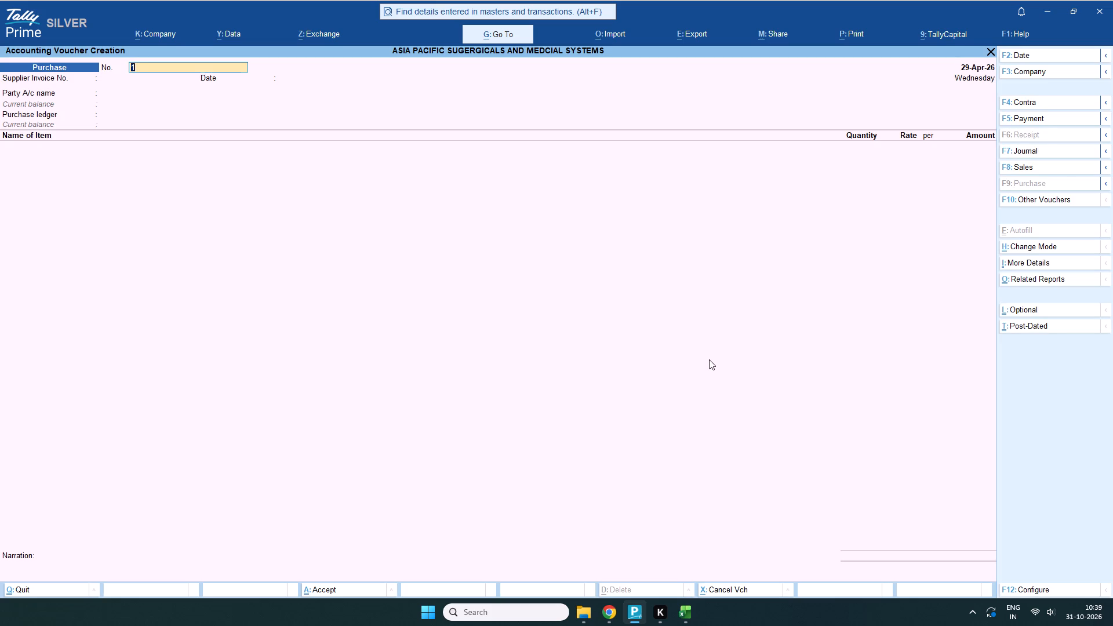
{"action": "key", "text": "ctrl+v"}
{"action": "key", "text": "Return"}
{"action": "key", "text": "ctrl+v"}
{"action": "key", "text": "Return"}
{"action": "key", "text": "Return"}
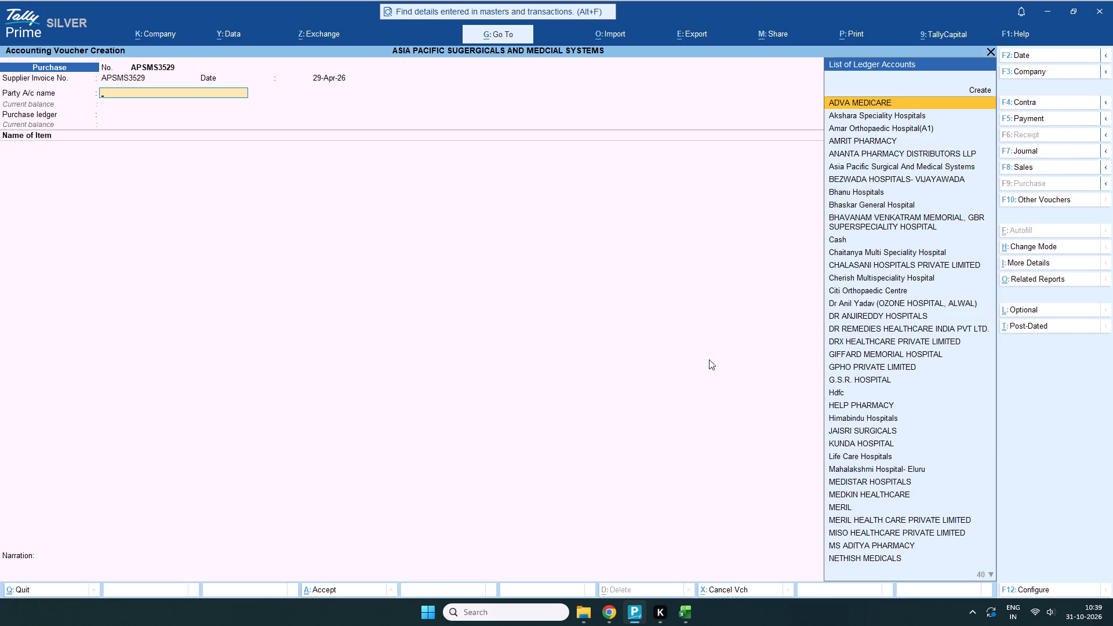
Set the party account to Asia Pacific Surgical And Medical Systems and the purchase ledger to Purchase.
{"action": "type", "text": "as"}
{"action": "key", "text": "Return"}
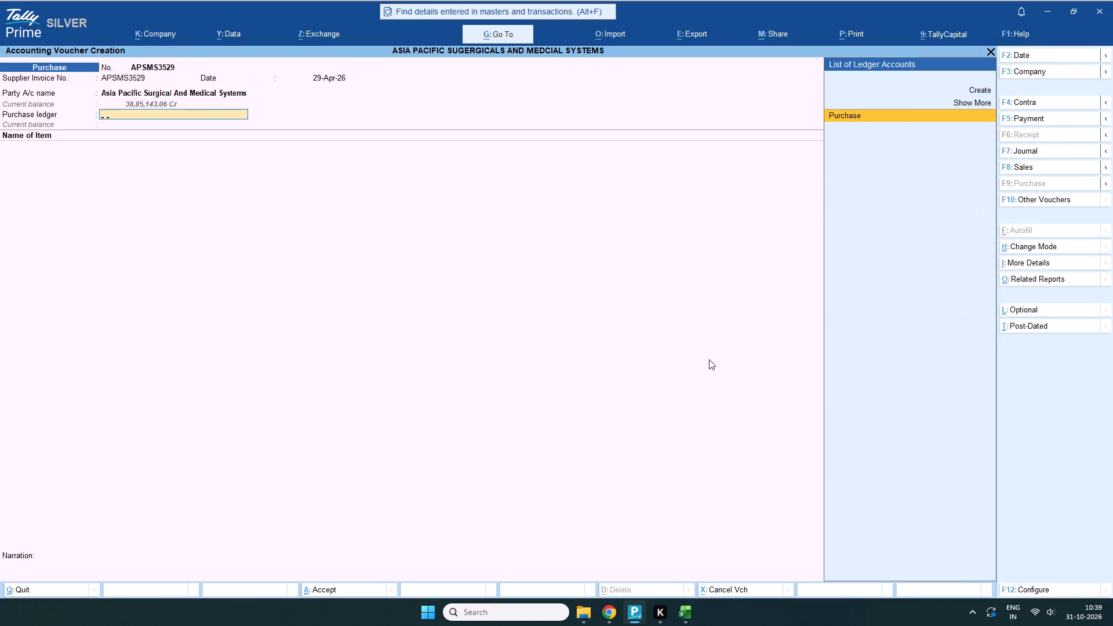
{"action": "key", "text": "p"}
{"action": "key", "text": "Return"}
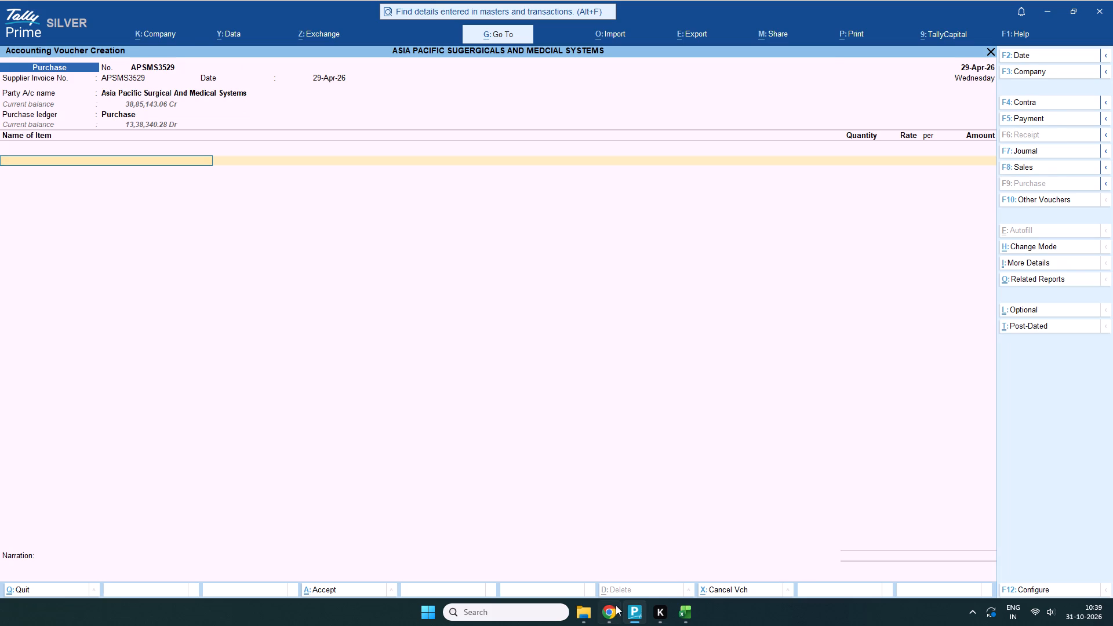
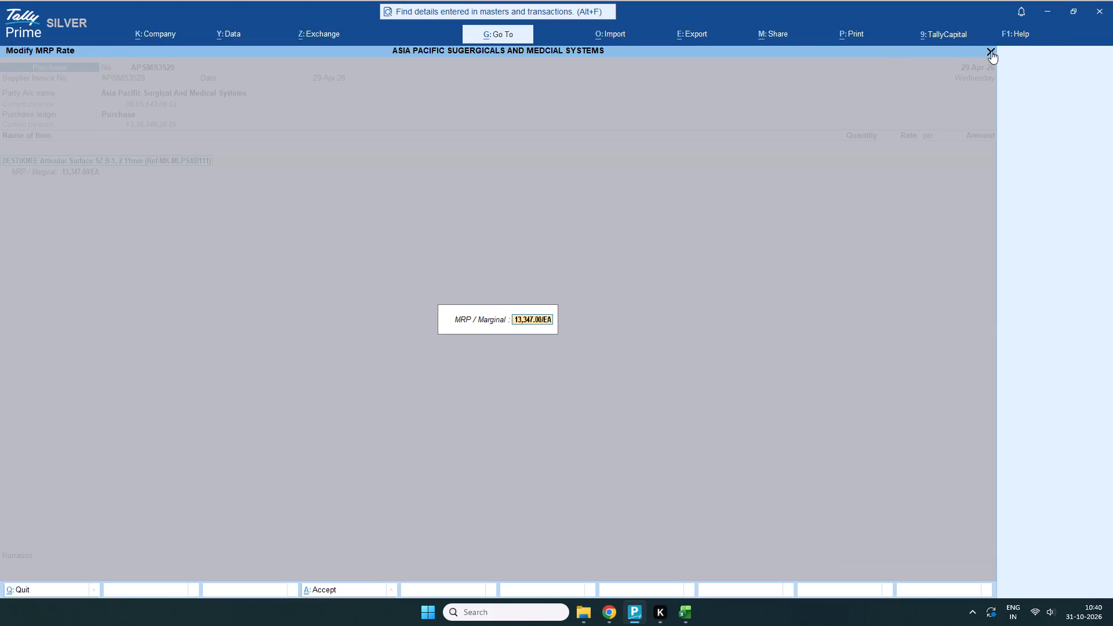
Dismiss the MRP rate prompt and open the DESTIKNEE Articular Surface SZ B-1, 2 11mm stock item master to review its GST details.
{"action": "left_click", "coordinate": [991, 51]}
{"action": "key", "text": "ctrl+Return"}
{"action": "key", "text": "Return"}
{"action": "key", "text": "Return"}
{"action": "key", "text": "Return"}
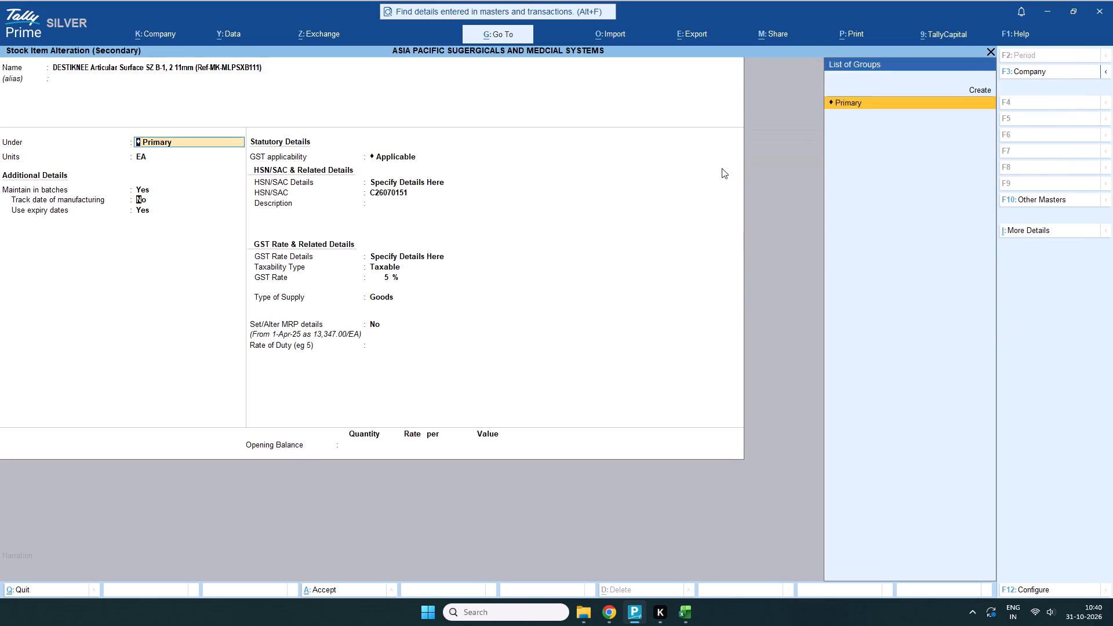
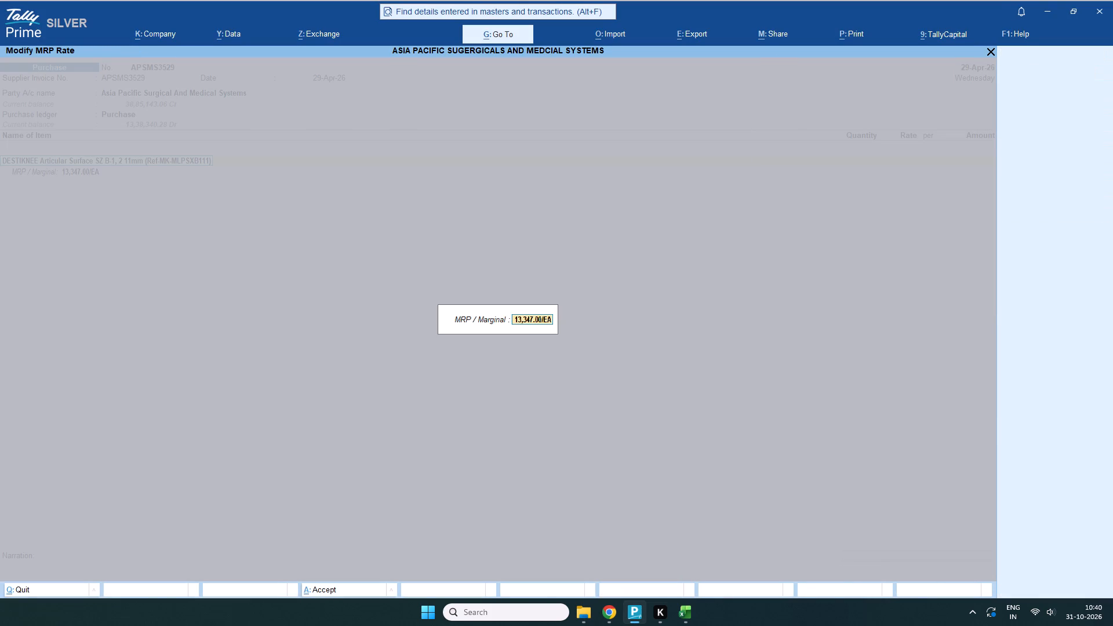
Allocate 1 EA of DESTIKNEE Articular Surface SZ B-1, 2 11mm to batch C2512002 at 4,678.00 per EA, with tracking number Not Applicable.
{"action": "key", "text": "Return"}
{"action": "scroll", "coordinate": [526, 213], "scroll_direction": "up", "scroll_amount": 1}
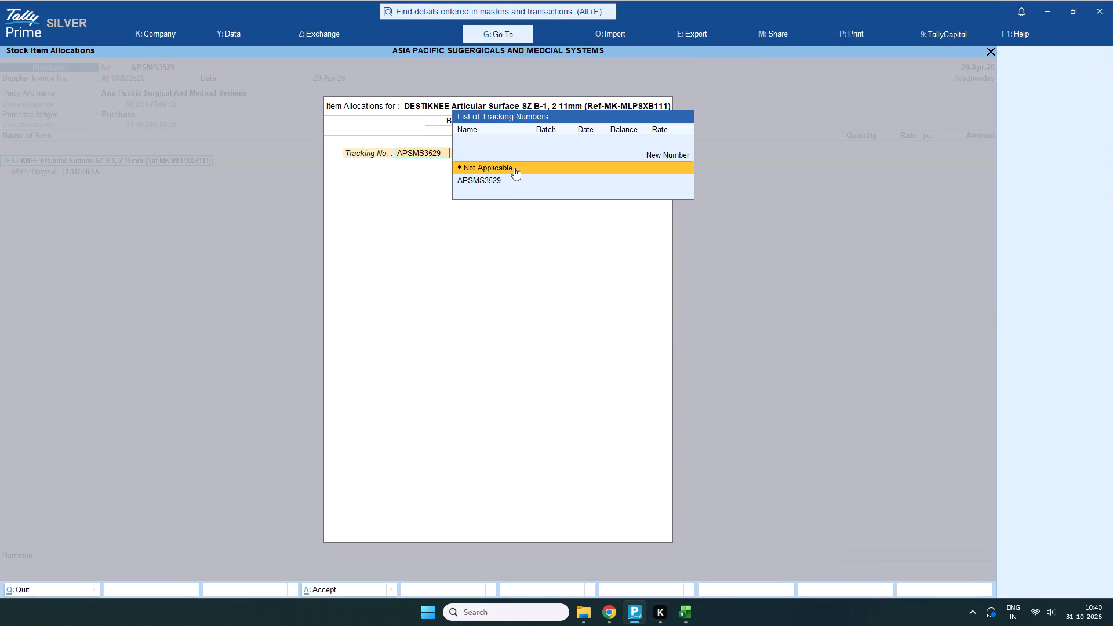
{"action": "left_click", "coordinate": [514, 168]}
{"action": "key", "text": "ctrl+v"}
{"action": "key", "text": "Return"}
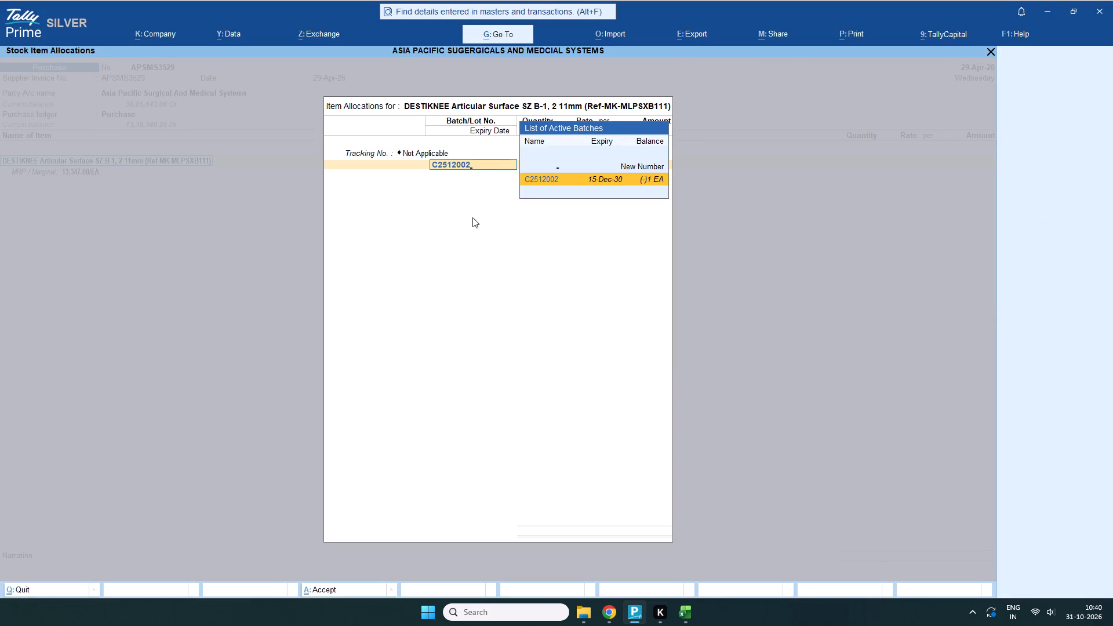
{"action": "key", "text": "1"}
{"action": "key", "text": "Return"}
{"action": "key", "text": "Return"}
{"action": "key", "text": "Return"}
{"action": "key", "text": "Return"}
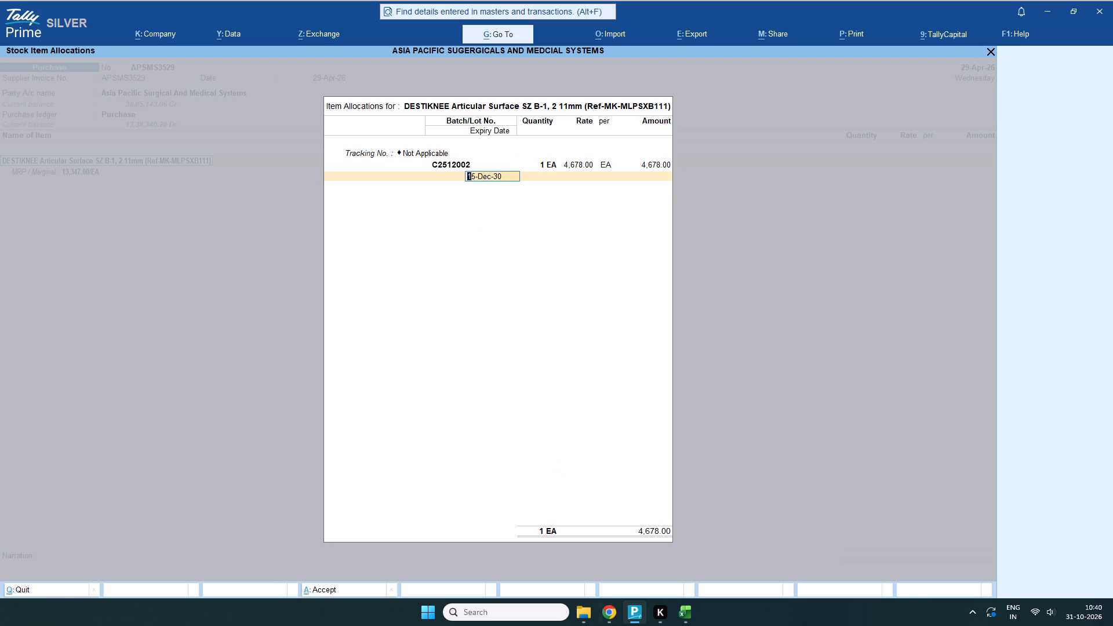
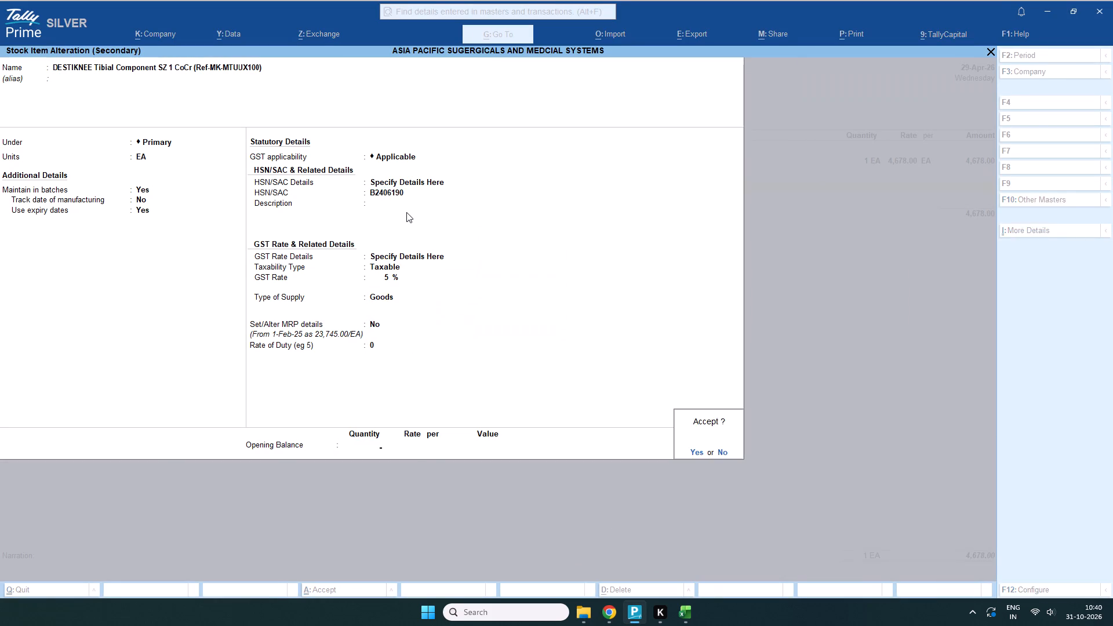
Allocate 1 EA of DESTIKNEE Tibial Component SZ 1 CoCr to batch B2406190 at 8,321.00 per EA, with tracking number Not Applicable.
{"action": "key", "text": "Return"}
{"action": "scroll", "coordinate": [482, 184], "scroll_direction": "up", "scroll_amount": 1}
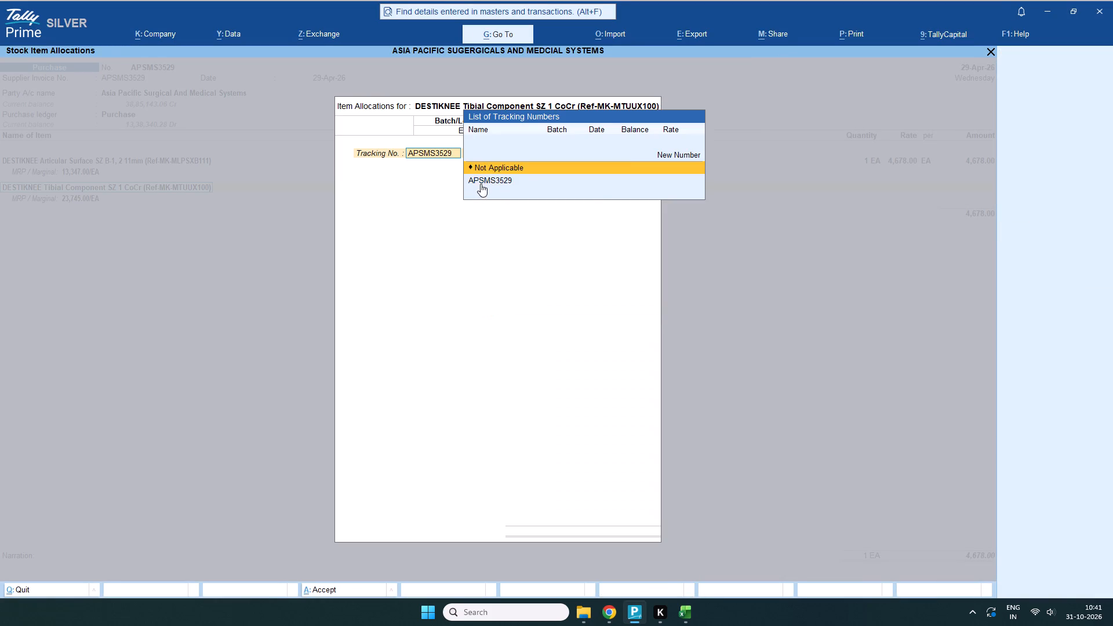
{"action": "left_click", "coordinate": [481, 168]}
{"action": "key", "text": "ctrl+v"}
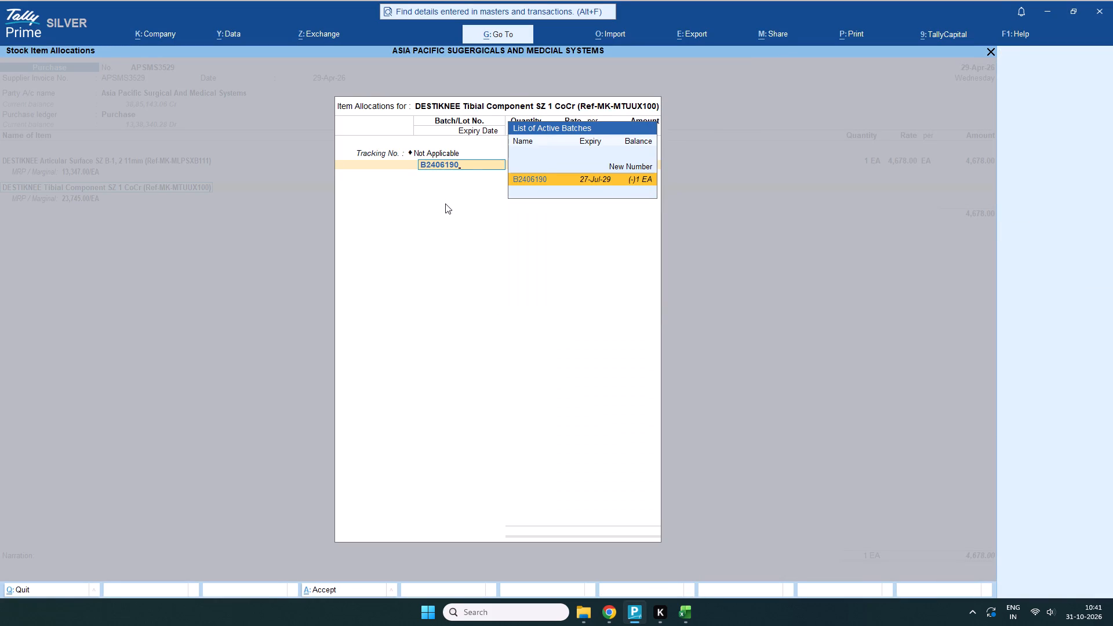
{"action": "key", "text": "Return"}
{"action": "key", "text": "1"}
{"action": "key", "text": "Return"}
{"action": "key", "text": "Return"}
{"action": "key", "text": "Return"}
{"action": "key", "text": "Return"}
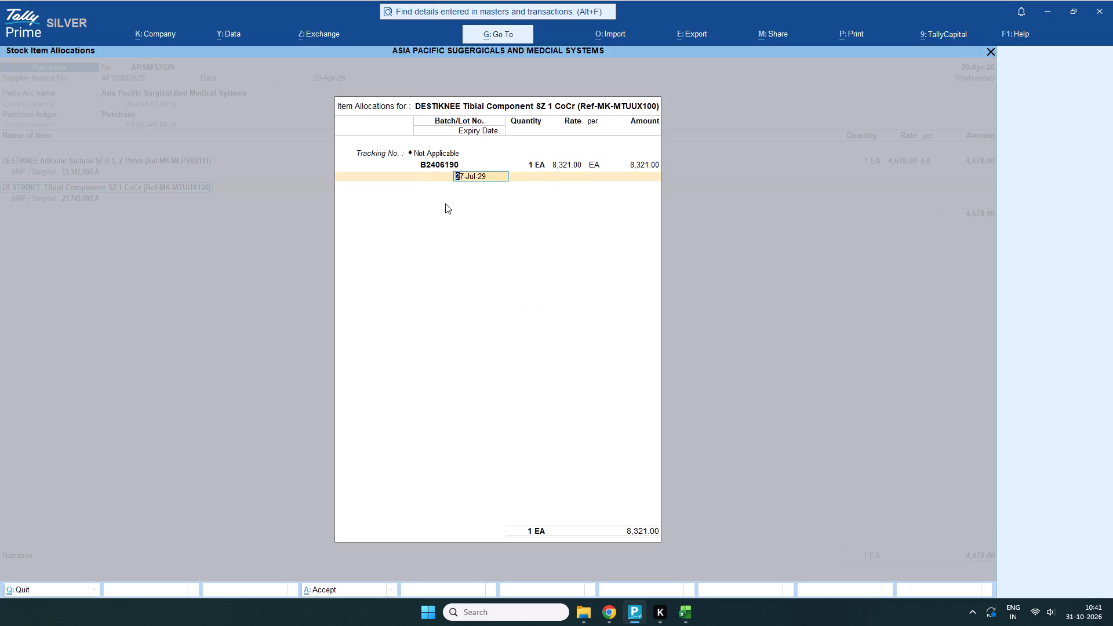
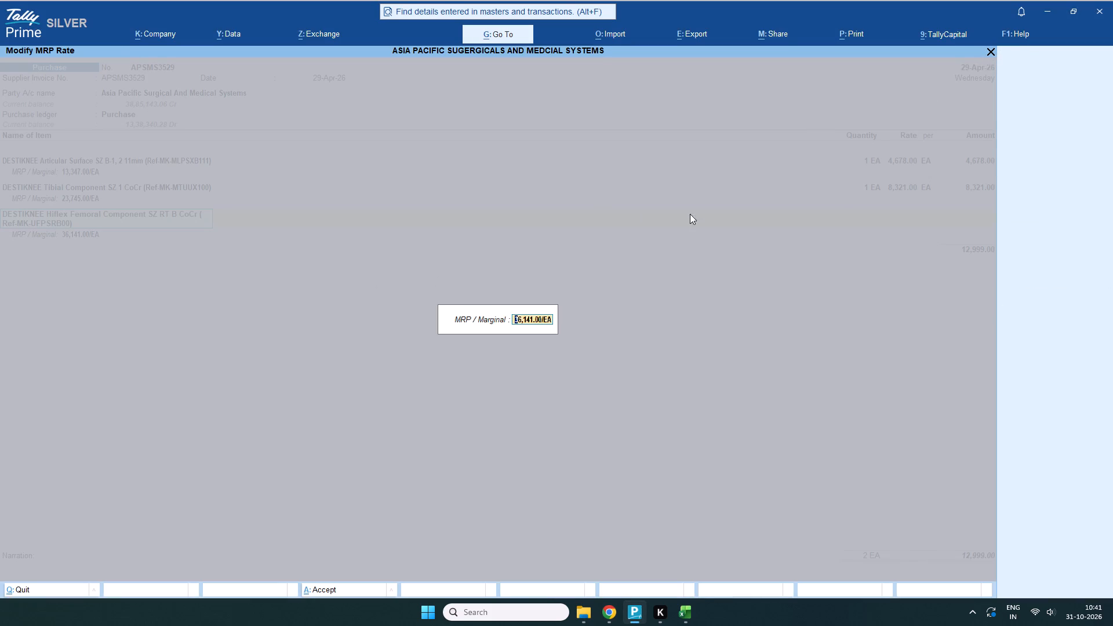
Open the stock item DESTIKNEE Hiflex Femoral Component SZ RT B CoCr for alteration and check its HSN and GST details.
{"action": "key", "text": "ctrl+Return"}
{"action": "key", "text": "Return"}
{"action": "key", "text": "Return"}
{"action": "key", "text": "Return"}
{"action": "key", "text": "Return"}
{"action": "key", "text": "Return"}
{"action": "key", "text": "Return"}
{"action": "key", "text": "Return"}
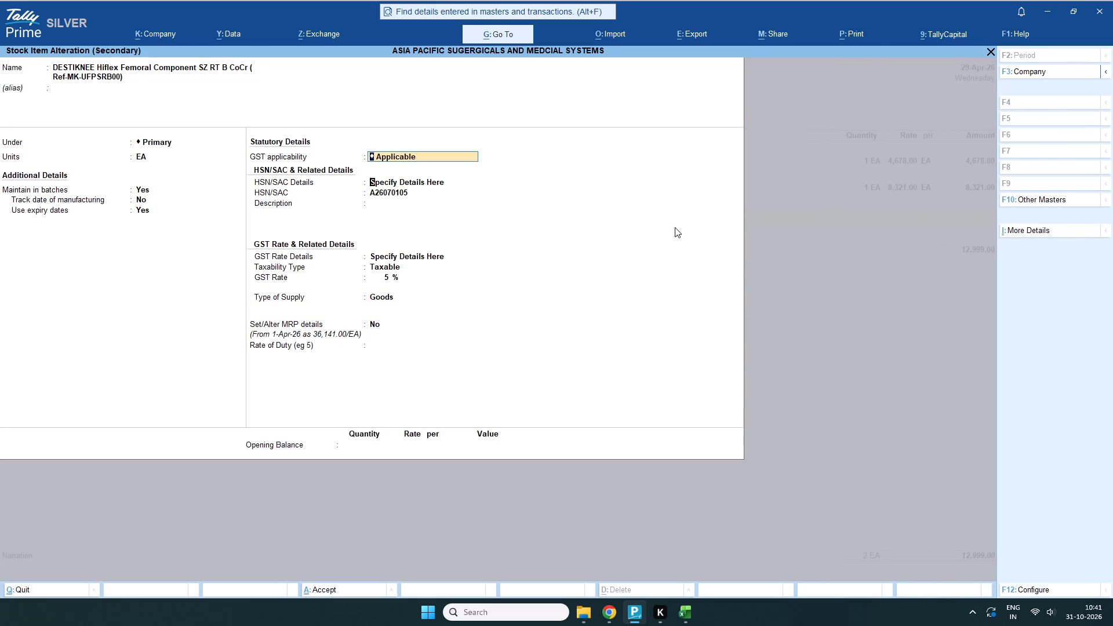
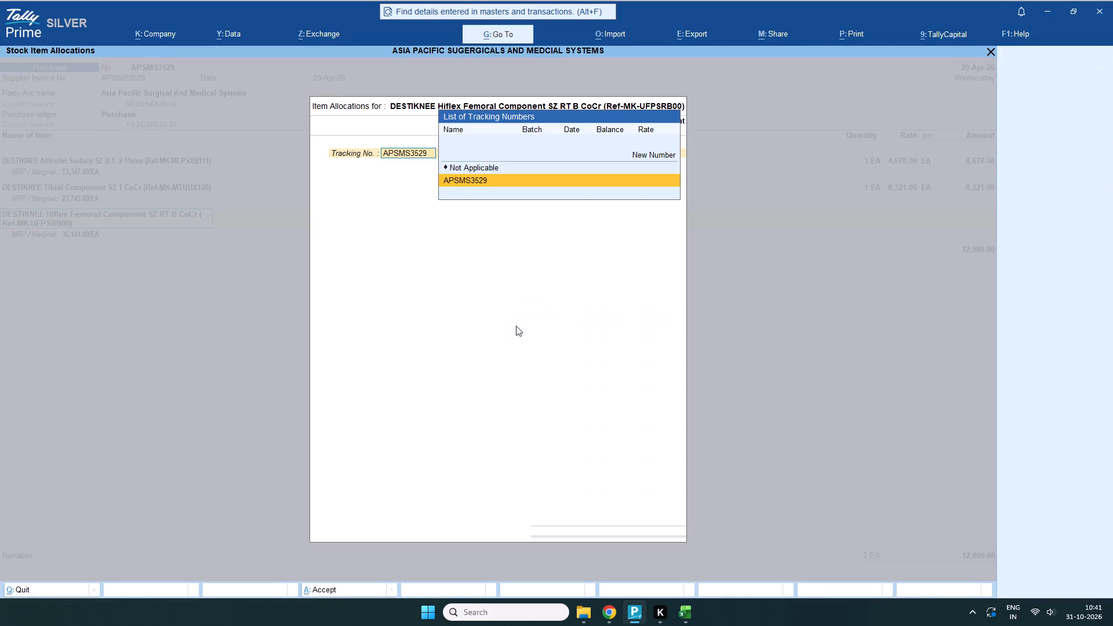
Set the tracking number to Not Applicable in the item allocation for DESTIKNEE Hiflex Femoral Component SZ RT B CoCr.
{"action": "scroll", "coordinate": [516, 326], "scroll_direction": "up", "scroll_amount": 2}
{"action": "scroll", "coordinate": [501, 195], "scroll_direction": "down", "scroll_amount": 2}
{"action": "scroll", "coordinate": [496, 170], "scroll_direction": "up", "scroll_amount": 1}
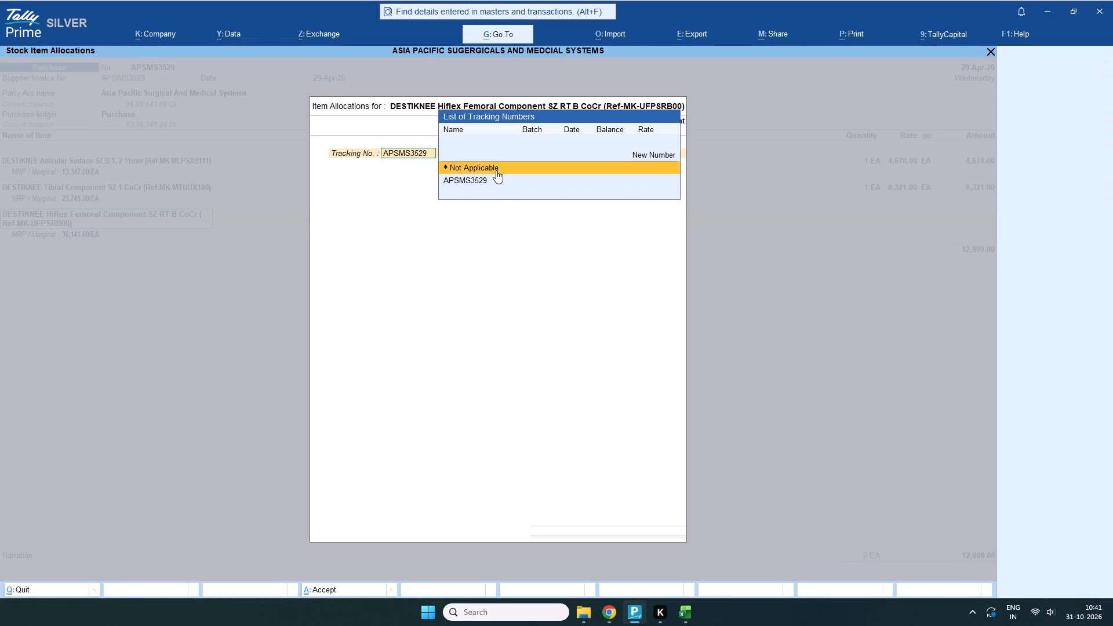
{"action": "left_click", "coordinate": [496, 170]}
{"action": "key", "text": "ctrl+c"}
{"action": "key", "text": "ctrl+v"}
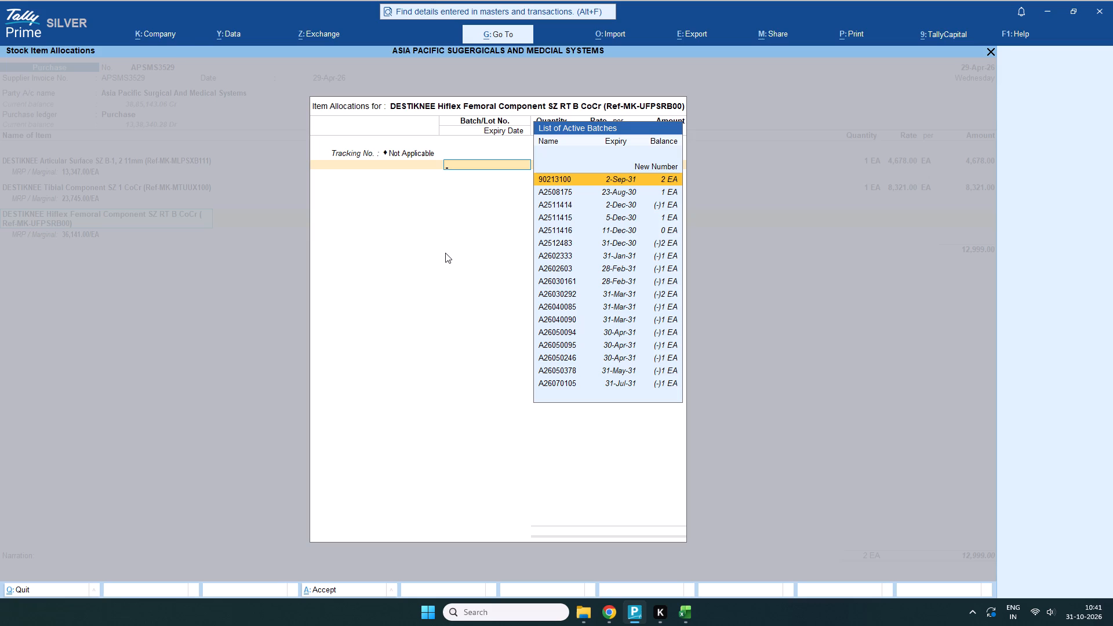
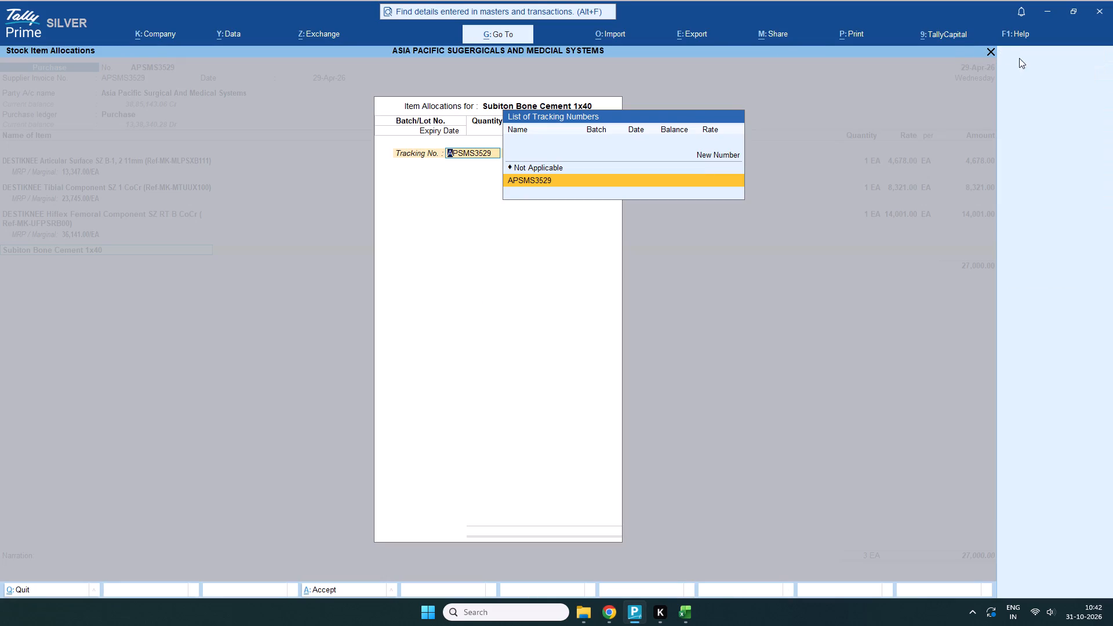
Leave the item allocation and open the stock item master for Subiton Bone Cement 1x40 to check its HSN and GST details.
{"action": "left_click", "coordinate": [991, 49]}
{"action": "key", "text": "ctrl+Return"}
{"action": "key", "text": "Return"}
{"action": "key", "text": "Return"}
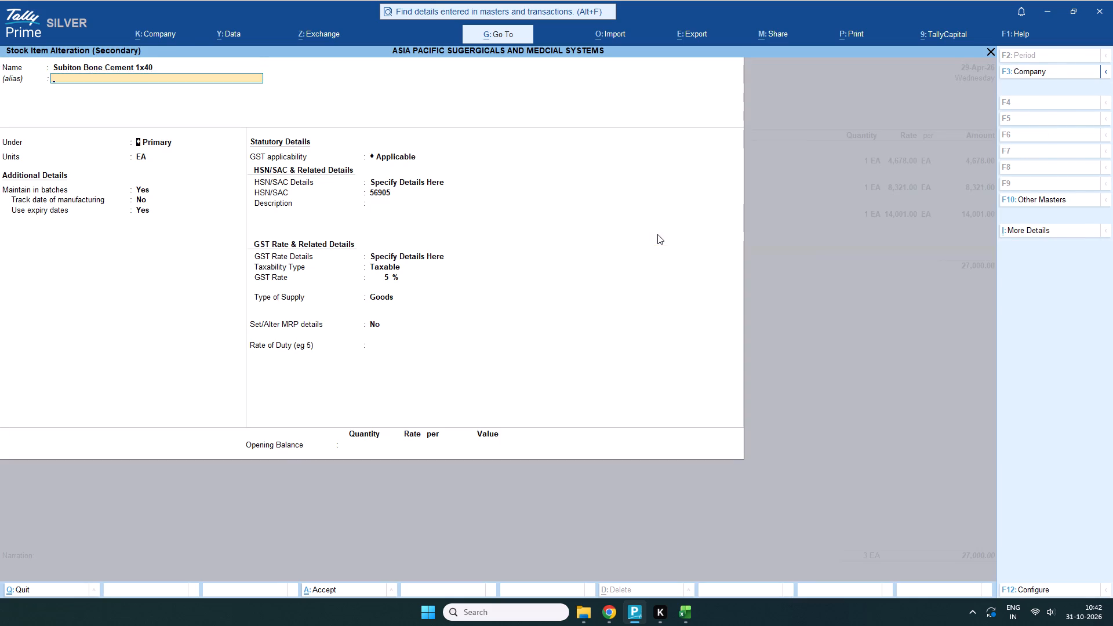
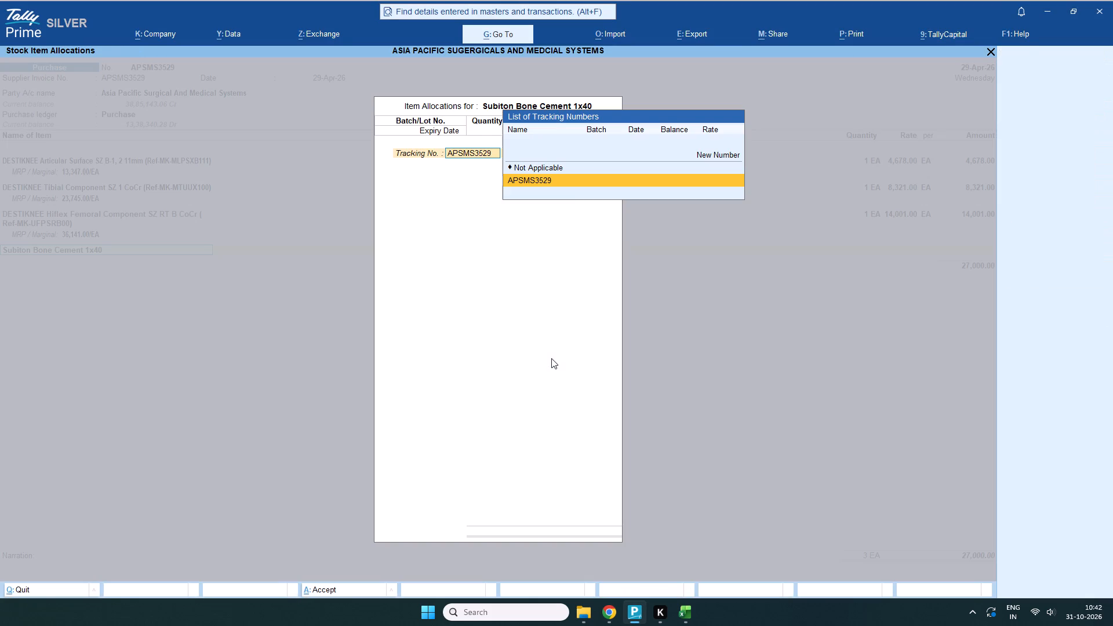
Allocate 1 EA of Subiton Bone Cement 1x40 to new batch 55239 with tracking number Not Applicable, leaving the rate blank.
{"action": "scroll", "coordinate": [551, 278], "scroll_direction": "up", "scroll_amount": 2}
{"action": "scroll", "coordinate": [565, 194], "scroll_direction": "down", "scroll_amount": 2}
{"action": "scroll", "coordinate": [562, 165], "scroll_direction": "up", "scroll_amount": 1}
{"action": "left_click", "coordinate": [562, 165]}
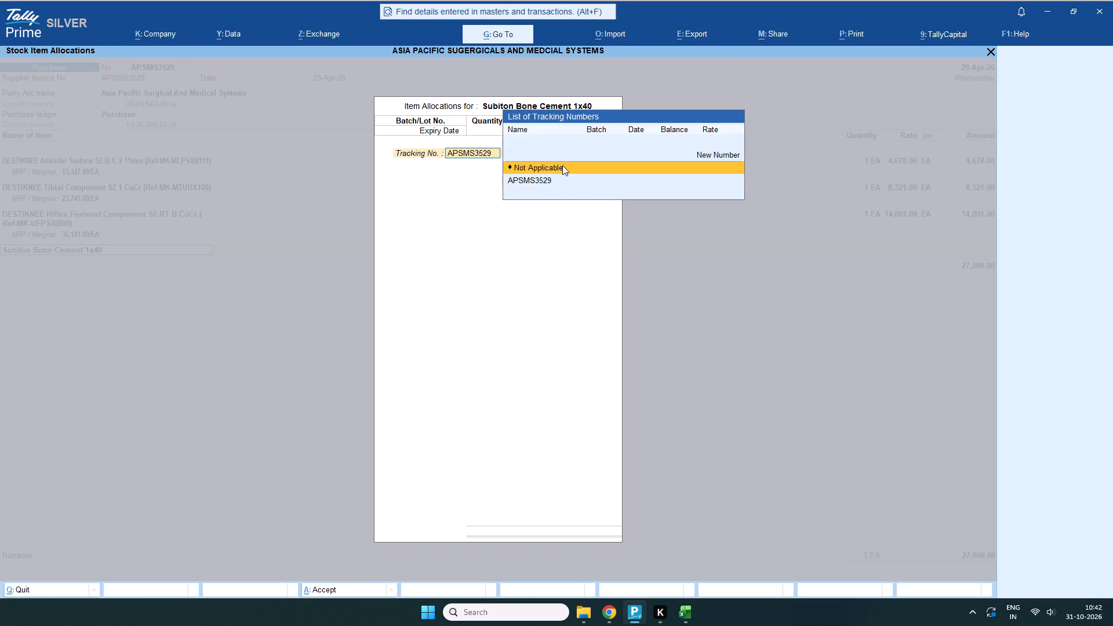
{"action": "key", "text": "ctrl+v"}
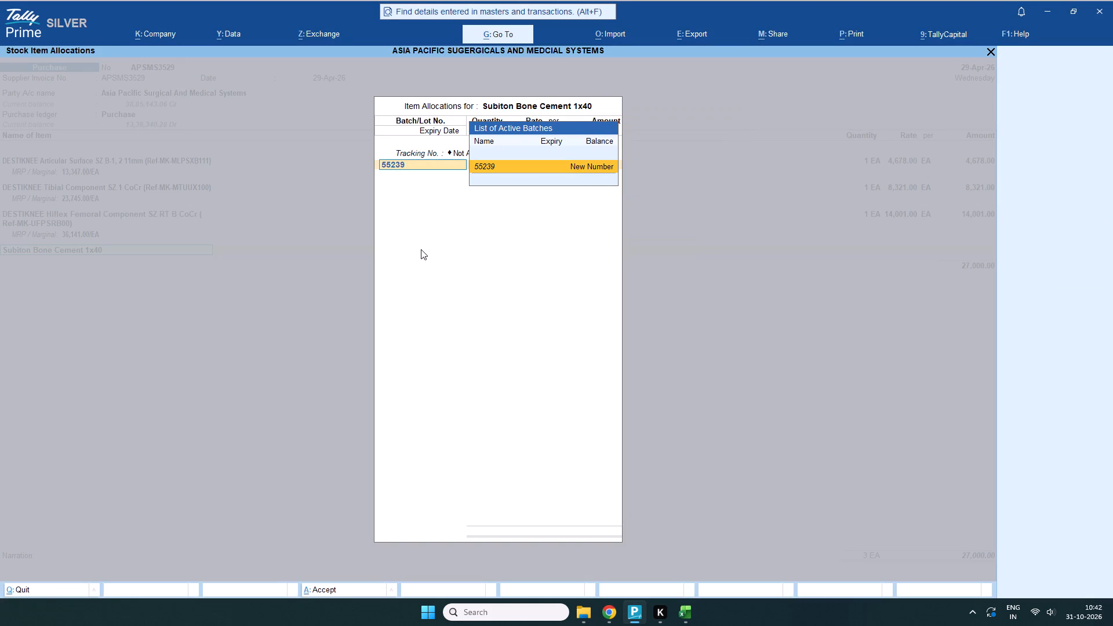
{"action": "key", "text": "Return"}
{"action": "key", "text": "1"}
{"action": "key", "text": "BackSpace"}
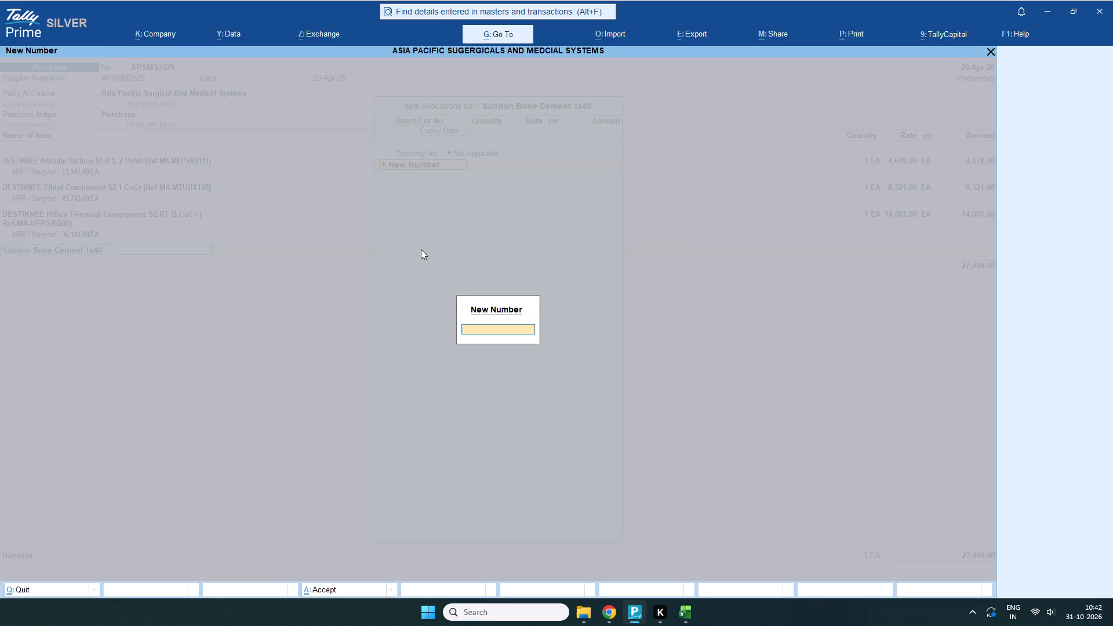
{"action": "key", "text": "ctrl+v"}
{"action": "key", "text": "Return"}
{"action": "key", "text": "1"}
{"action": "key", "text": "Return"}
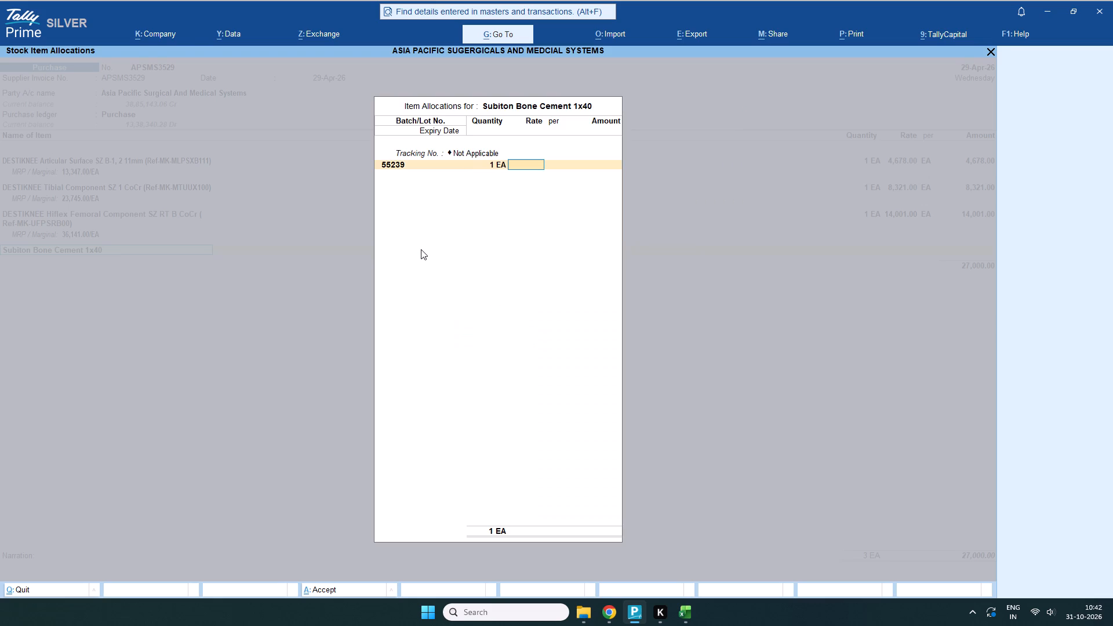
{"action": "key", "text": "Return"}
{"action": "key", "text": "Return"}
{"action": "key", "text": "Return"}
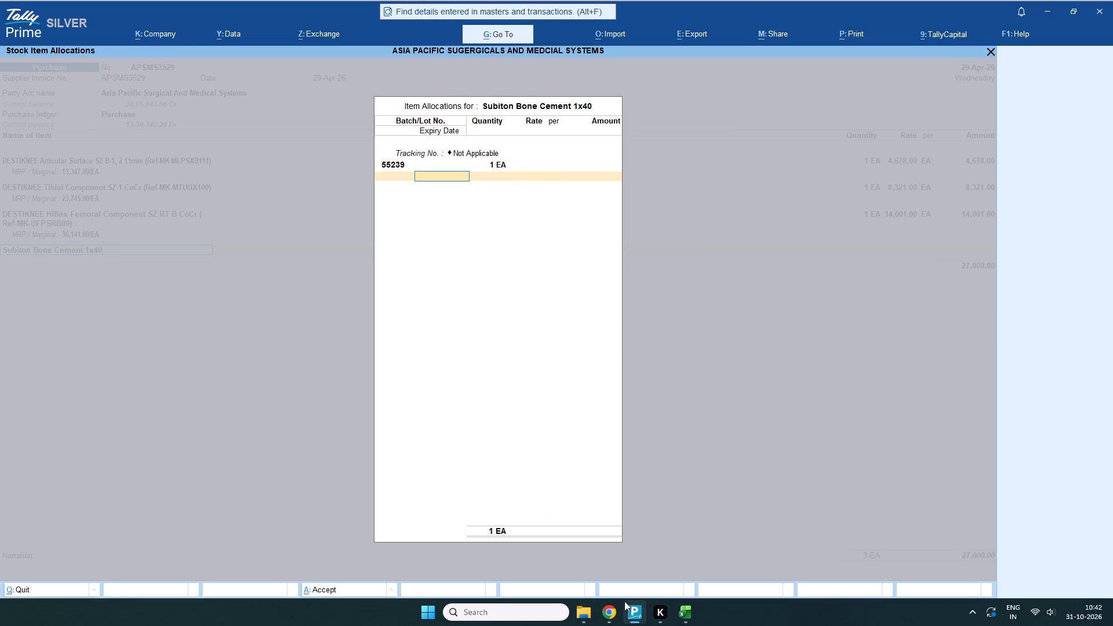
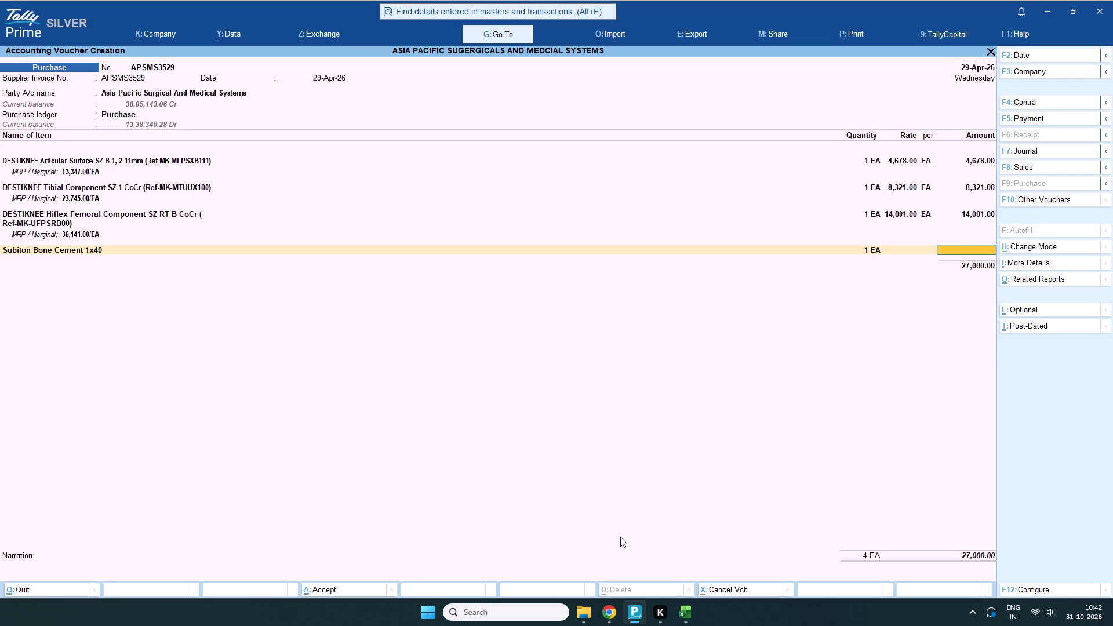
Finish the item list with the Subiton Bone Cement amount left blank and add the Cgst ledger with amount 675.01.
{"action": "key", "text": "Return"}
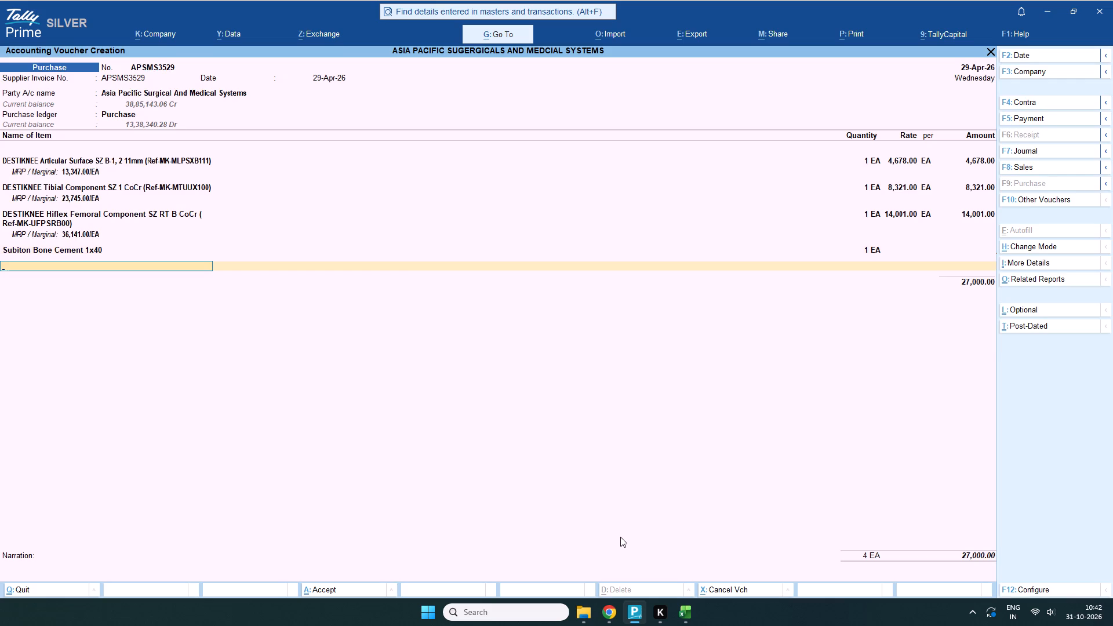
{"action": "key", "text": "Return"}
{"action": "type", "text": "cgs"}
{"action": "left_click", "coordinate": [859, 136]}
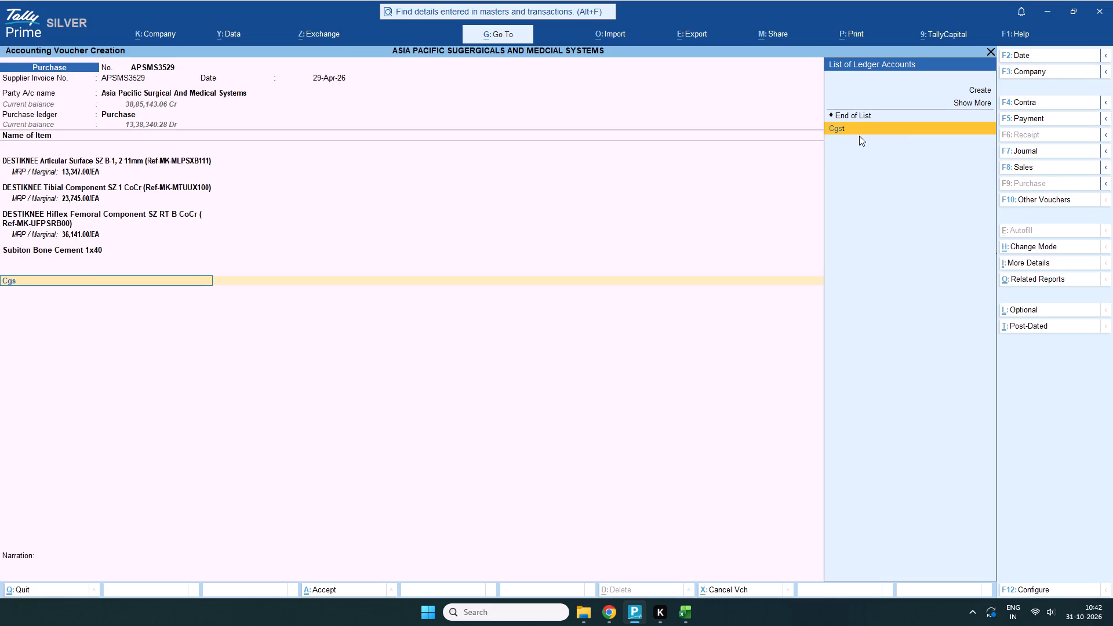
{"action": "left_click", "coordinate": [859, 129]}
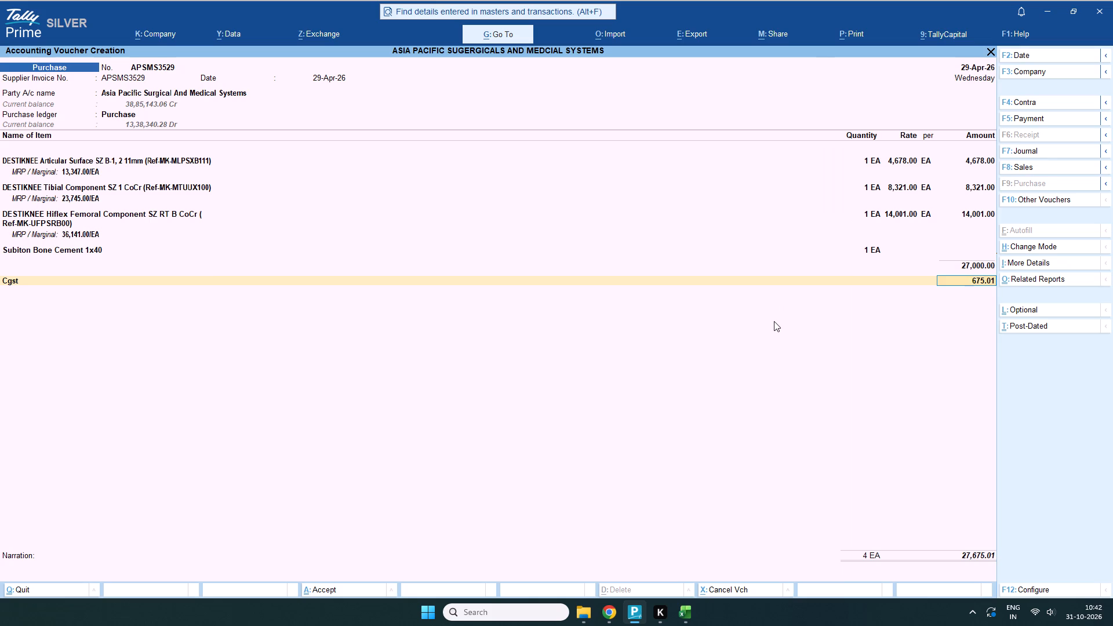
{"action": "key", "text": "Return"}
Add the Sgst ledger on the line below Cgst in the purchase voucher.
{"action": "type", "text": "sg"}
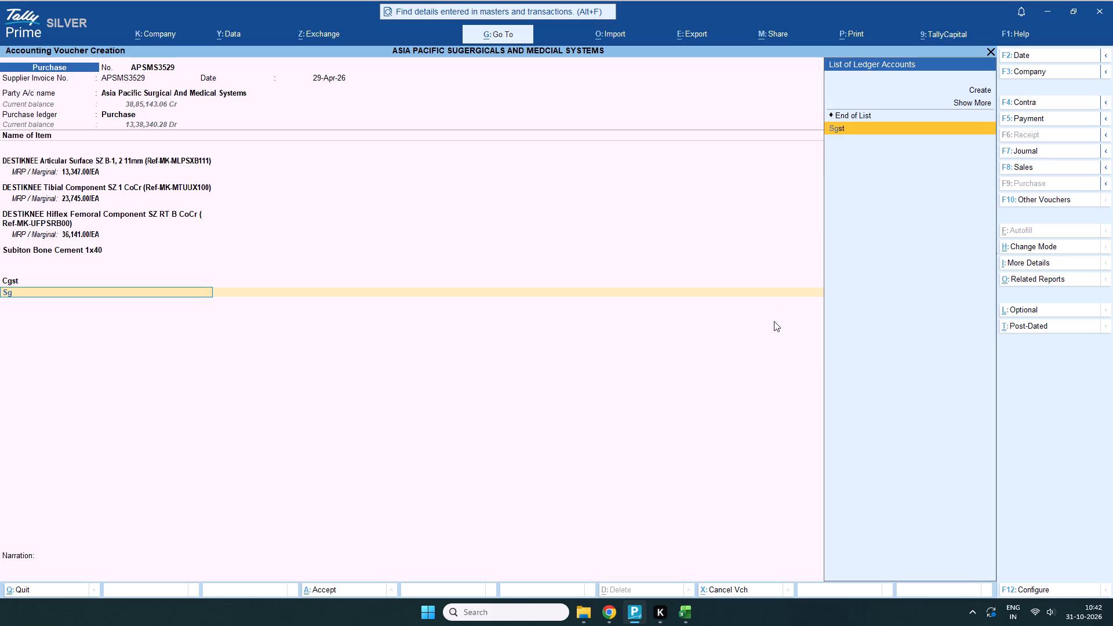
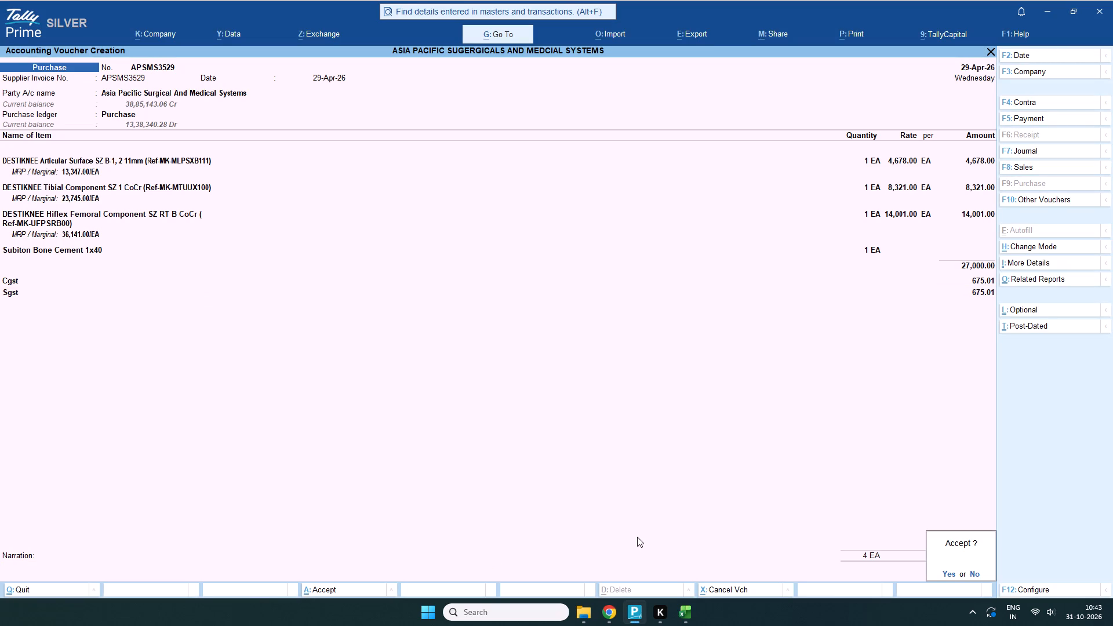
Accept and save purchase voucher APSMS3529 for Asia Pacific Surgical And Medical Systems.
{"action": "key", "text": "ctrl+a"}
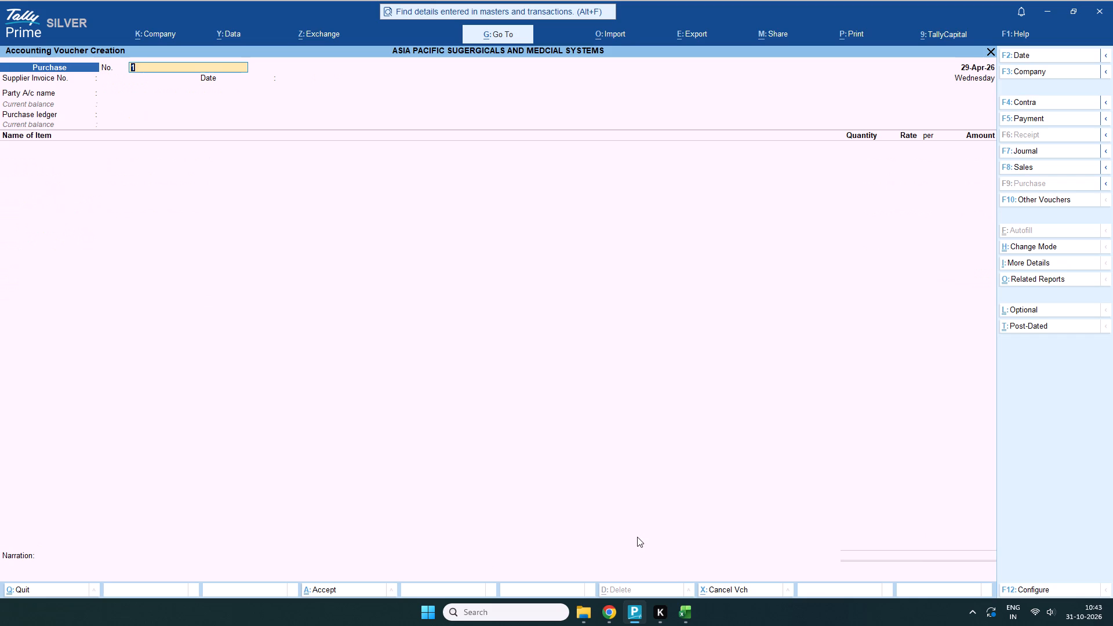
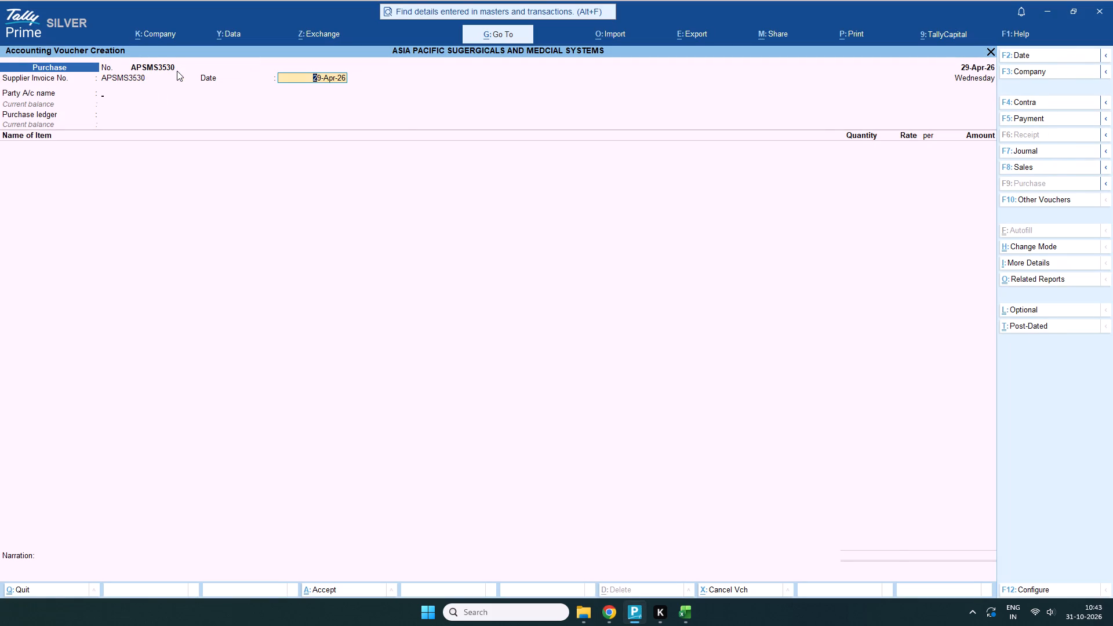
Set the party account of purchase voucher APSMS3530 to Asia Pacific Surgical And Medical Systems and the purchase ledger to Purchase.
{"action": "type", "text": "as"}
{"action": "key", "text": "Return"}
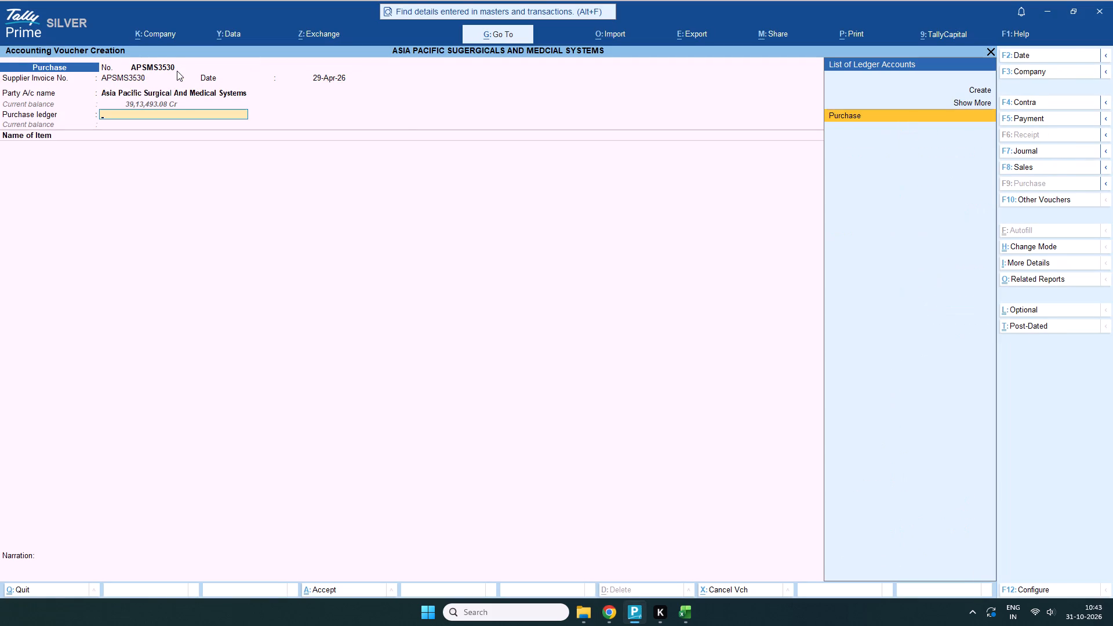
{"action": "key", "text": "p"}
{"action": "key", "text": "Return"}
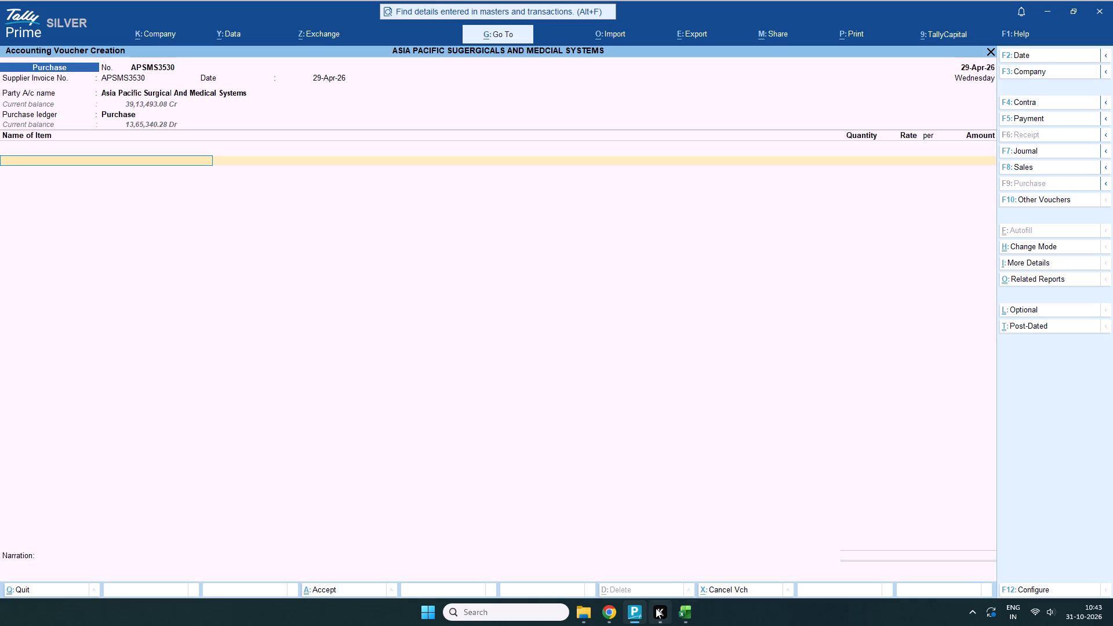
{"action": "left_click", "coordinate": [631, 552]}
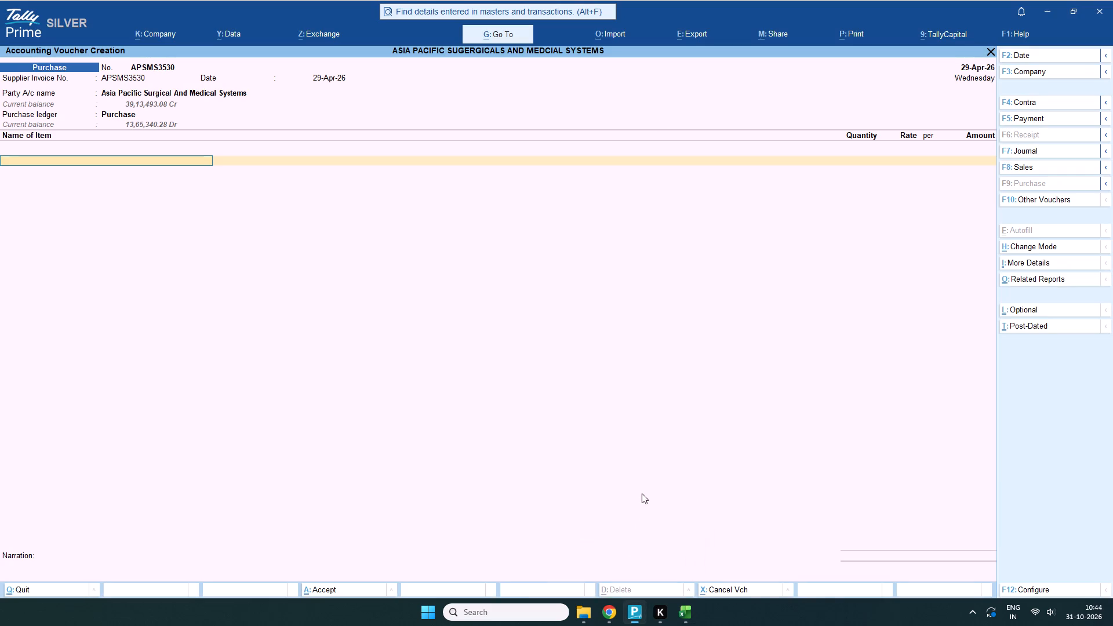
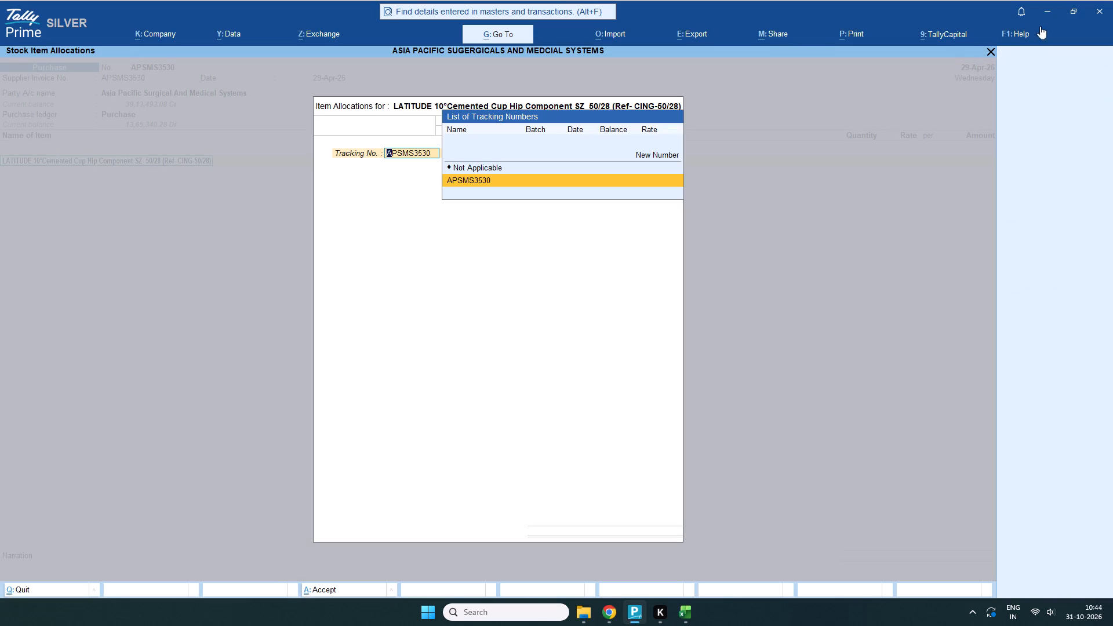
Leave the item allocation and open the stock item master for LATITUDE 10°Cemented Cup Hip Component SZ 50/28 (Ref- CING-50/28).
{"action": "left_click", "coordinate": [992, 50]}
{"action": "key", "text": "ctrl+Return"}
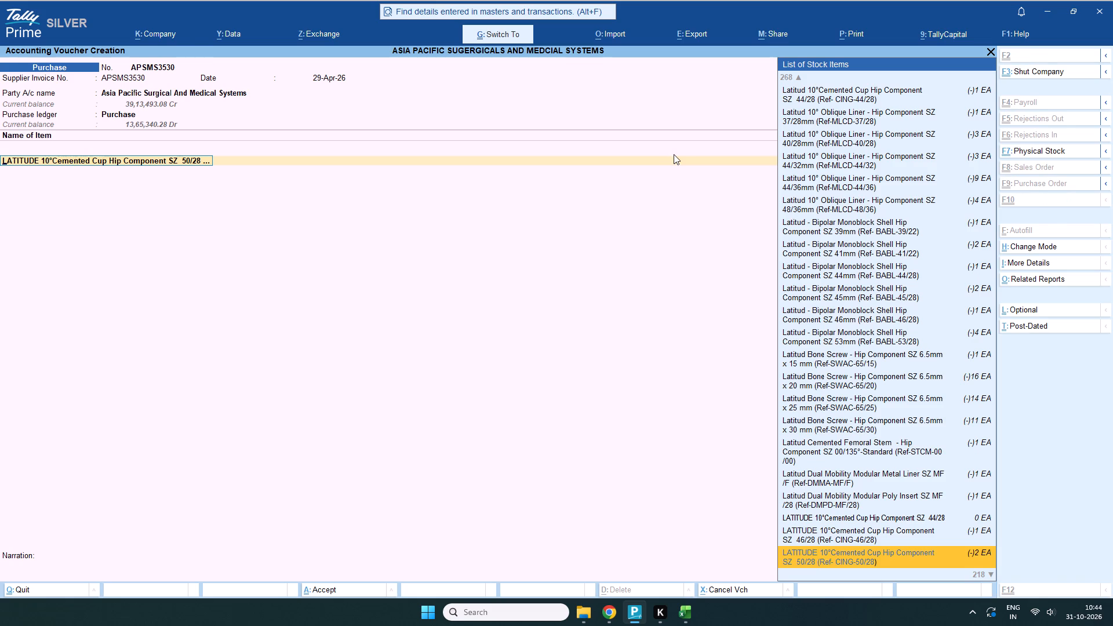
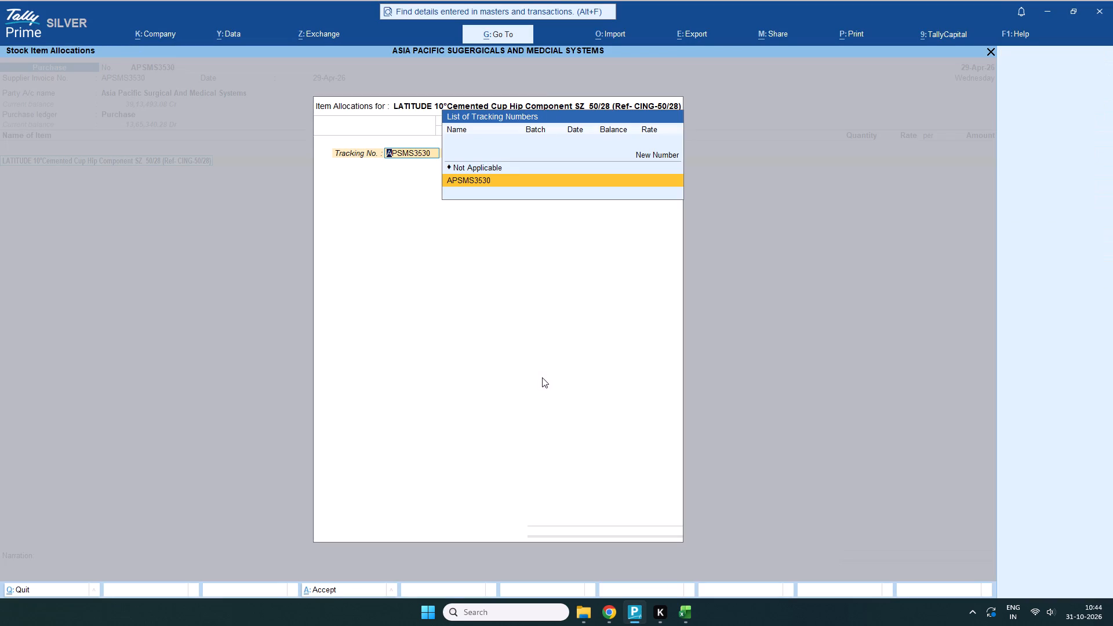
Allocate 1 EA of the LATITUDE 50/28 cemented cup to batch 18L0804A with tracking number Not Applicable.
{"action": "scroll", "coordinate": [515, 168], "scroll_direction": "up", "scroll_amount": 1}
{"action": "left_click", "coordinate": [511, 168]}
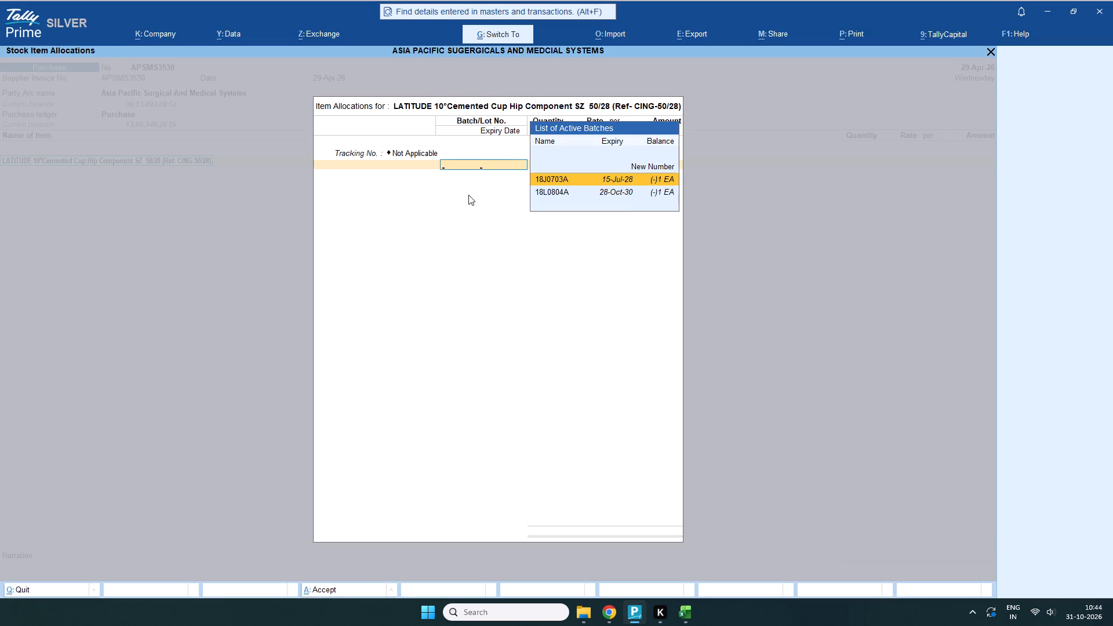
{"action": "key", "text": "ctrl+v"}
{"action": "key", "text": "Return"}
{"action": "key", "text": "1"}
{"action": "key", "text": "Return"}
{"action": "key", "text": "Return"}
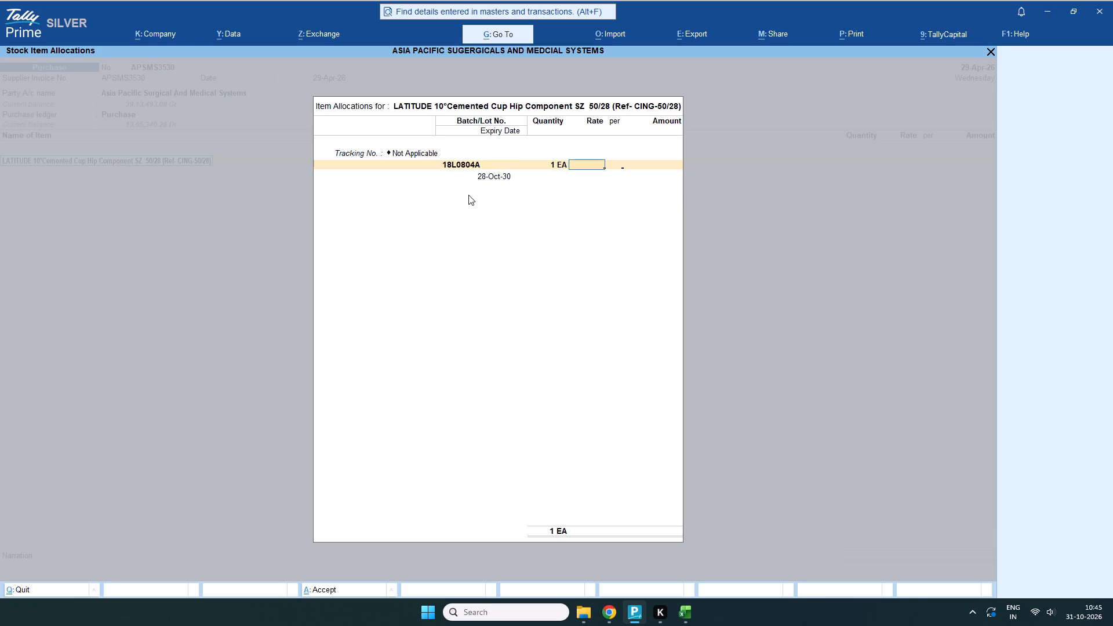
{"action": "left_click", "coordinate": [590, 167]}
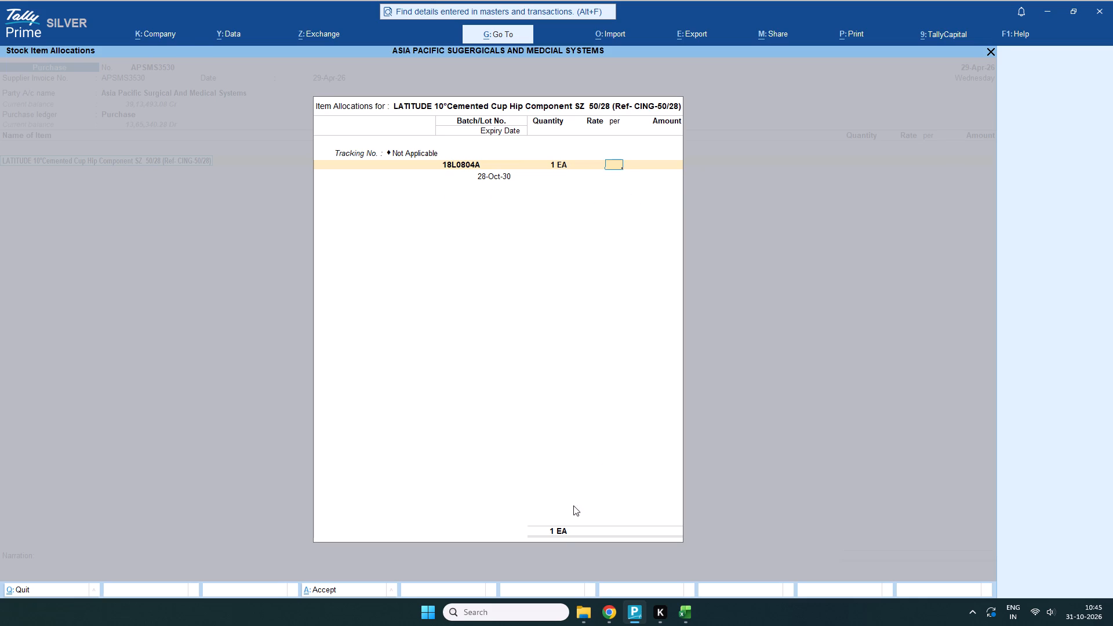
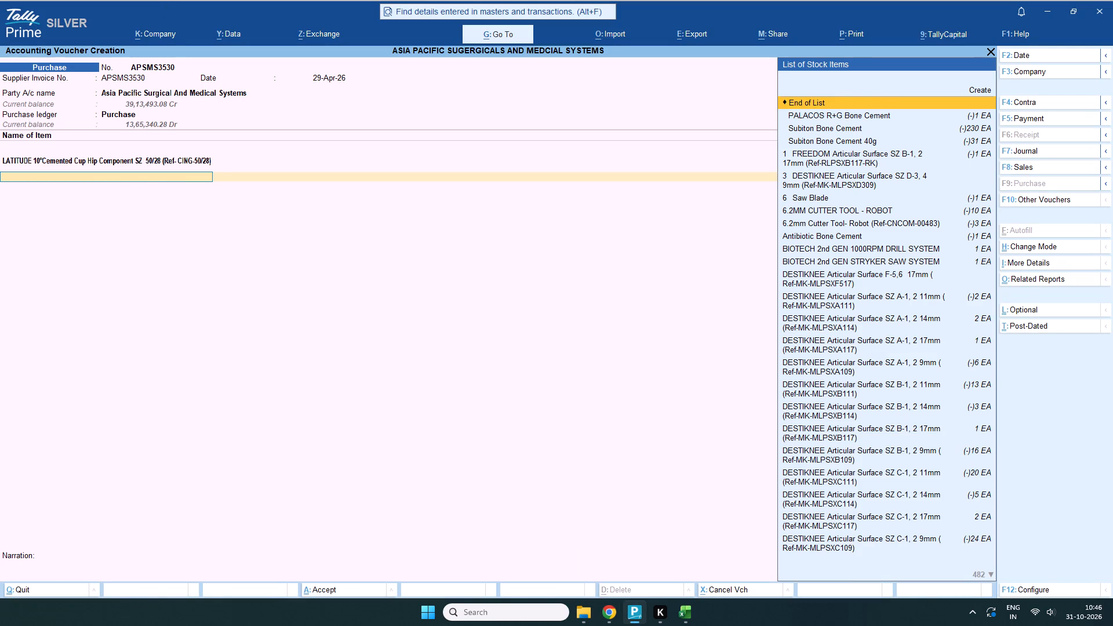
Look up a Trent stock item for the line below the LATITUDE cup in purchase voucher APSMS3530.
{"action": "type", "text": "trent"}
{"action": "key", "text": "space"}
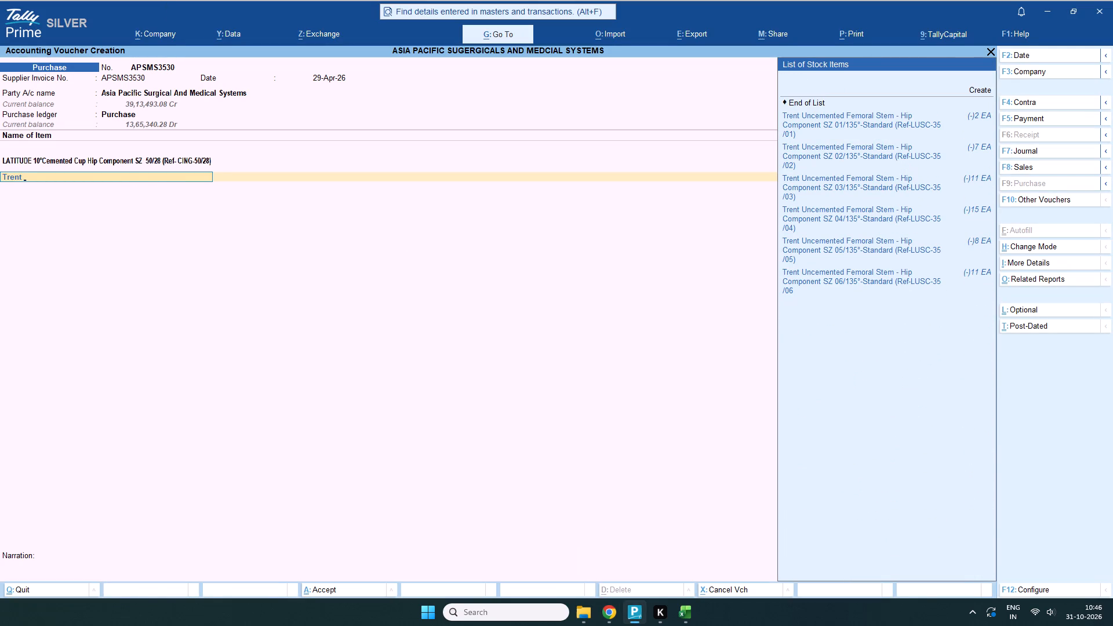
Select Trent Uncemented Femoral Stem - Hip Component SZ 04/135°-Standard (Ref-LUSC-35/04) as the second item and leave its allocation unfilled.
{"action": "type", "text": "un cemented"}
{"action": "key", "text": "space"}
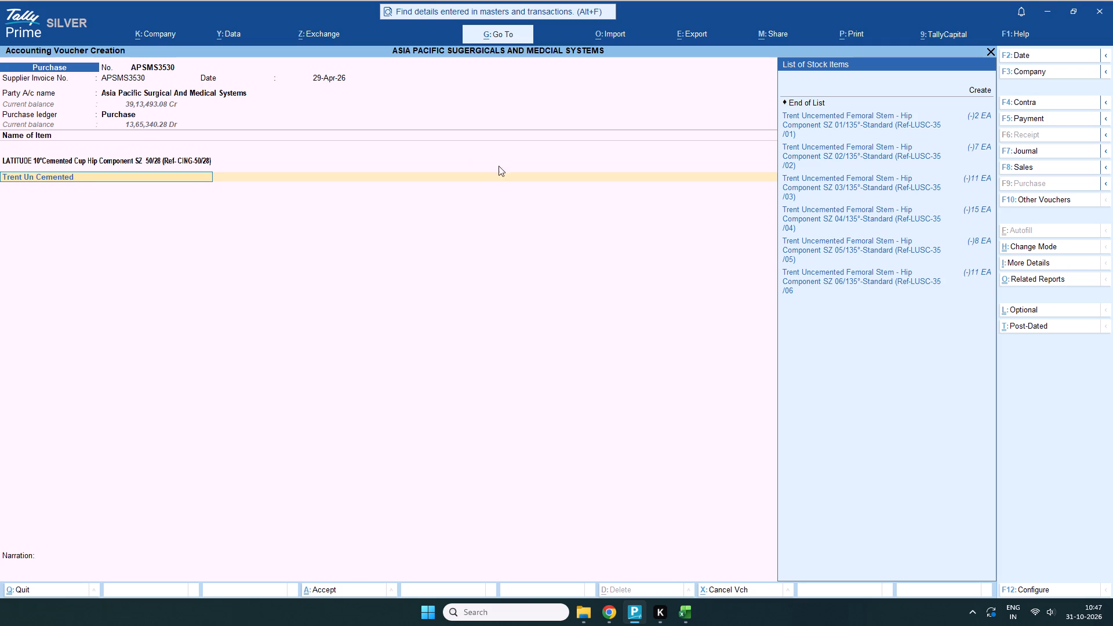
{"action": "left_click", "coordinate": [882, 213]}
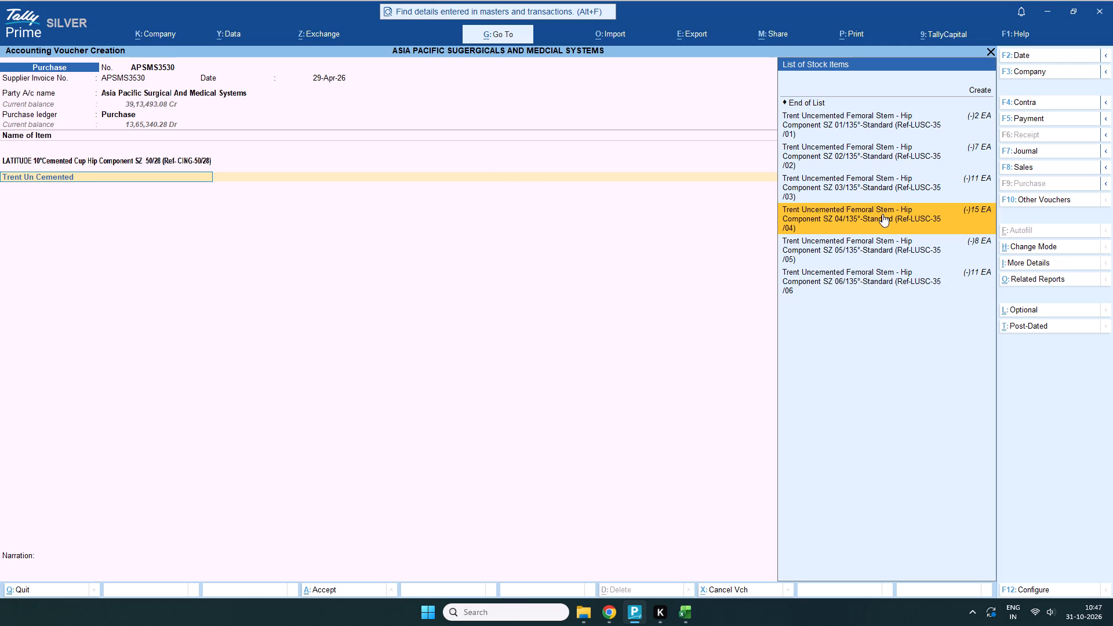
{"action": "left_click", "coordinate": [882, 214]}
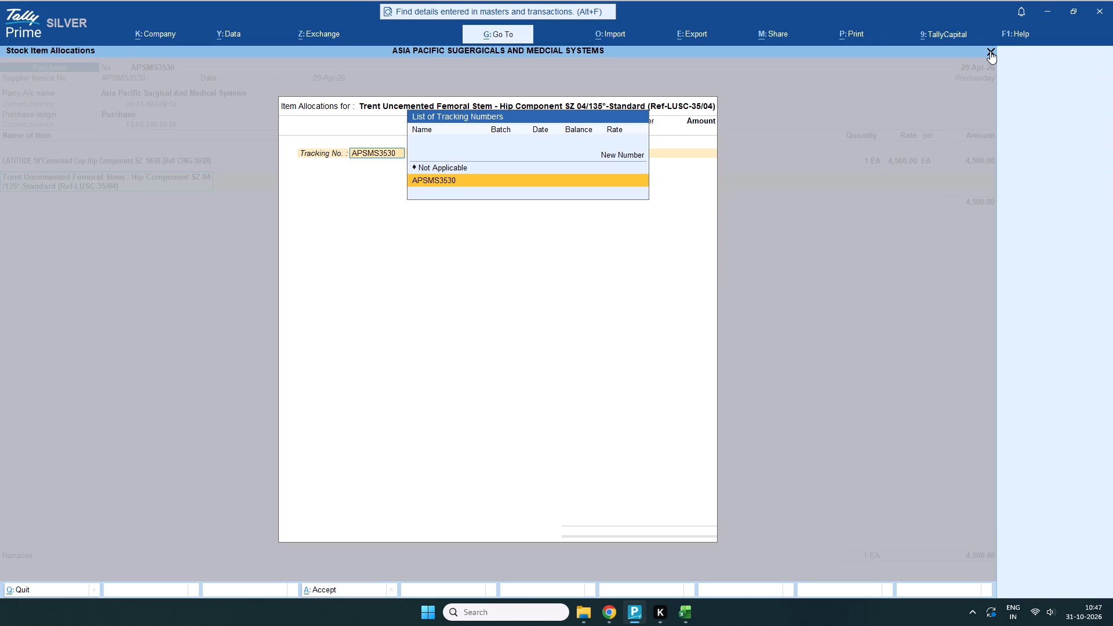
{"action": "left_click", "coordinate": [988, 50]}
Open the stock item master of the Trent Uncemented Femoral Stem SZ 04/135° for alteration from the voucher line.
{"action": "key", "text": "ctrl+Return"}
{"action": "key", "text": "Return"}
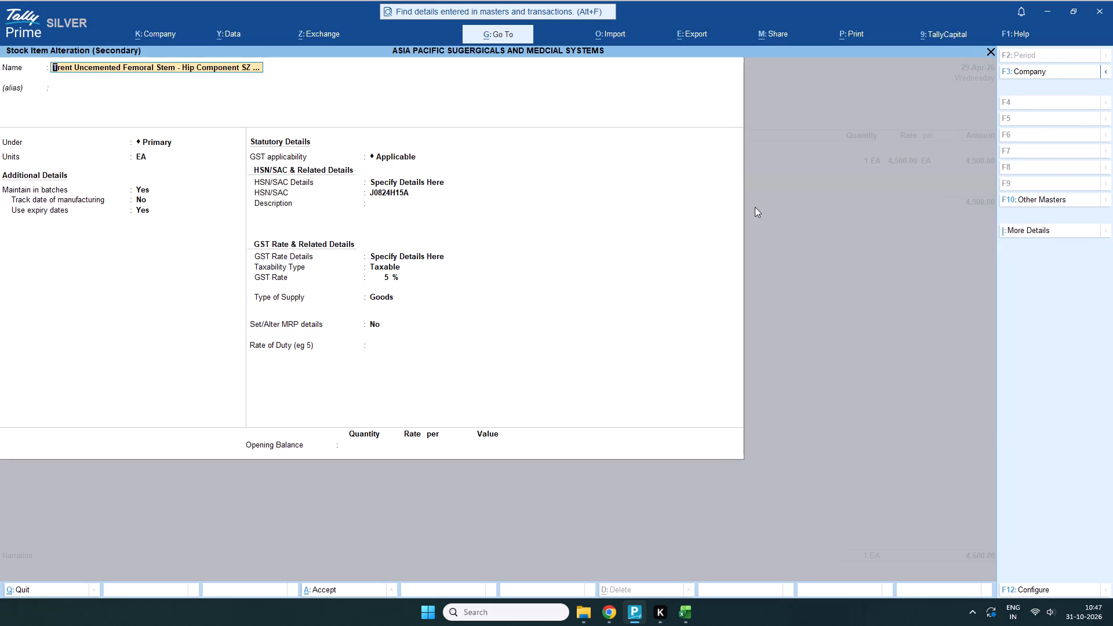
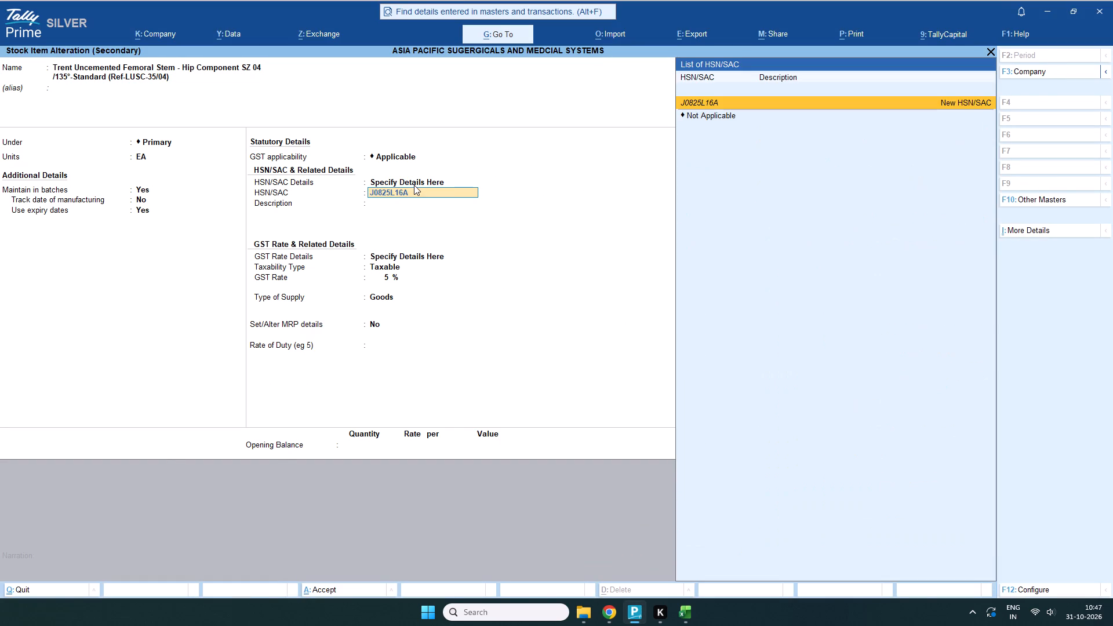
Save the Trent Uncemented Femoral Stem SZ 04 stock item with HSN/SAC J0825L16A and open its item allocations in the purchase voucher.
{"action": "key", "text": "Return"}
{"action": "key", "text": "Return"}
{"action": "key", "text": "Return"}
{"action": "key", "text": "Return"}
{"action": "key", "text": "Return"}
{"action": "key", "text": "Return"}
{"action": "key", "text": "Return"}
{"action": "key", "text": "Return"}
{"action": "key", "text": "Return"}
{"action": "key", "text": "Return"}
{"action": "key", "text": "Return"}
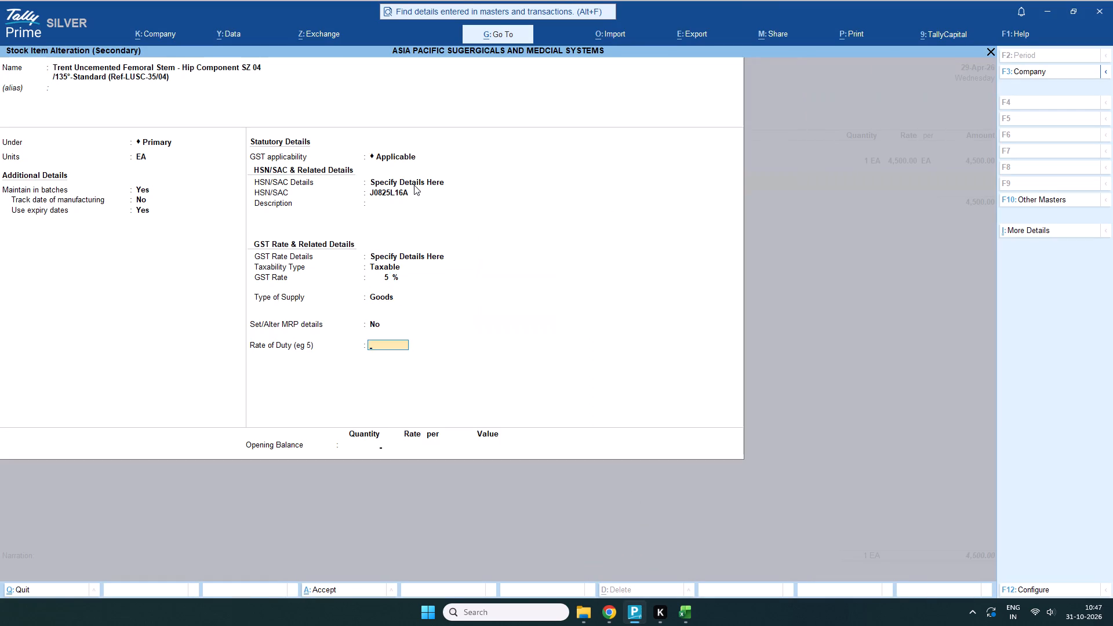
{"action": "key", "text": "Return"}
{"action": "key", "text": "Return"}
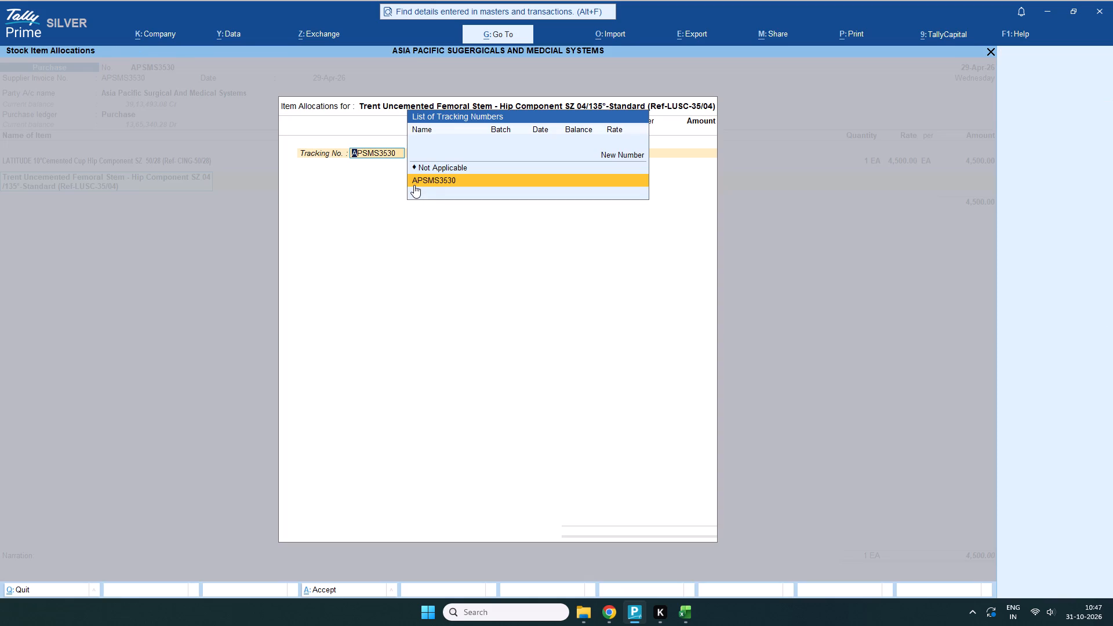
Allocate 1 EA of the Trent femoral stem to batch J0825L16A at rate 13,481.00 with tracking number Not Applicable.
{"action": "scroll", "coordinate": [443, 162], "scroll_direction": "up", "scroll_amount": 1}
{"action": "left_click", "coordinate": [443, 166]}
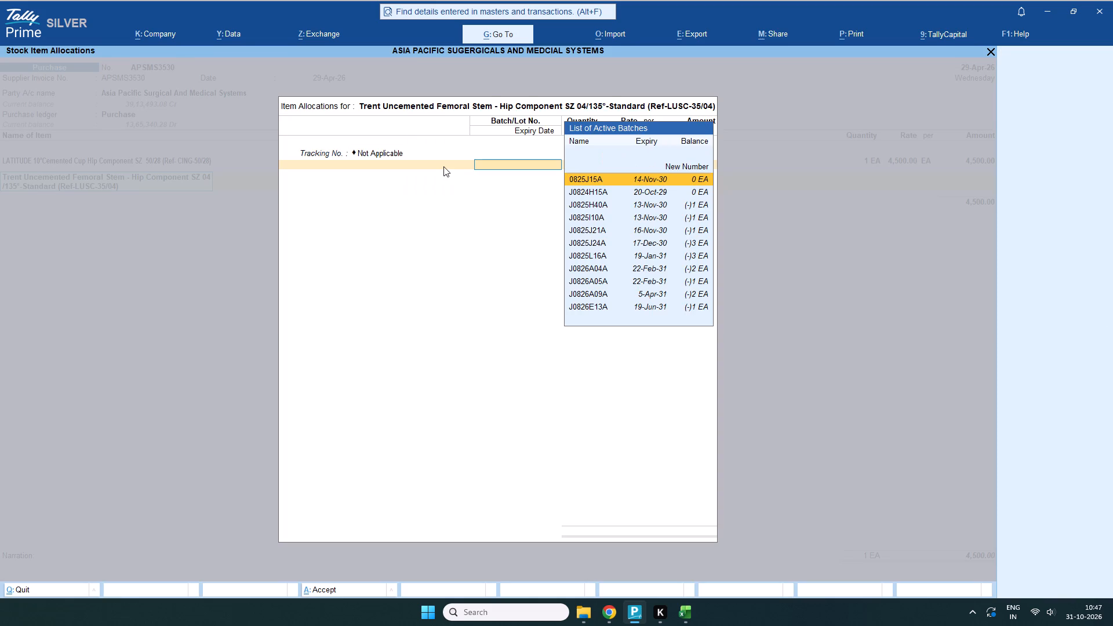
{"action": "key", "text": "ctrl+v"}
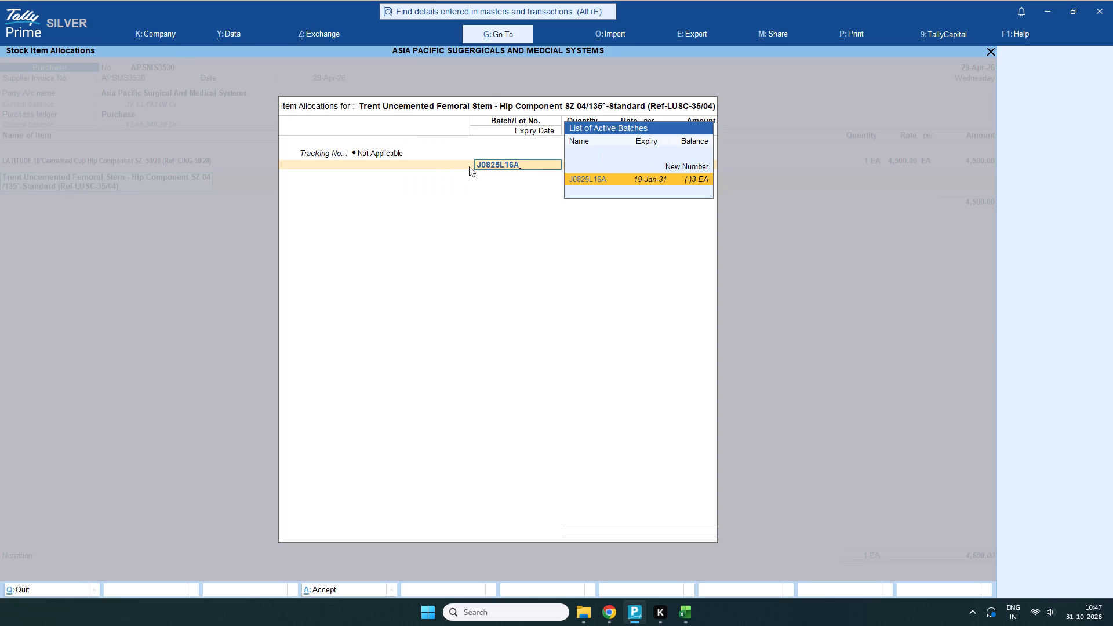
{"action": "key", "text": "Return"}
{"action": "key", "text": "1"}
{"action": "key", "text": "Return"}
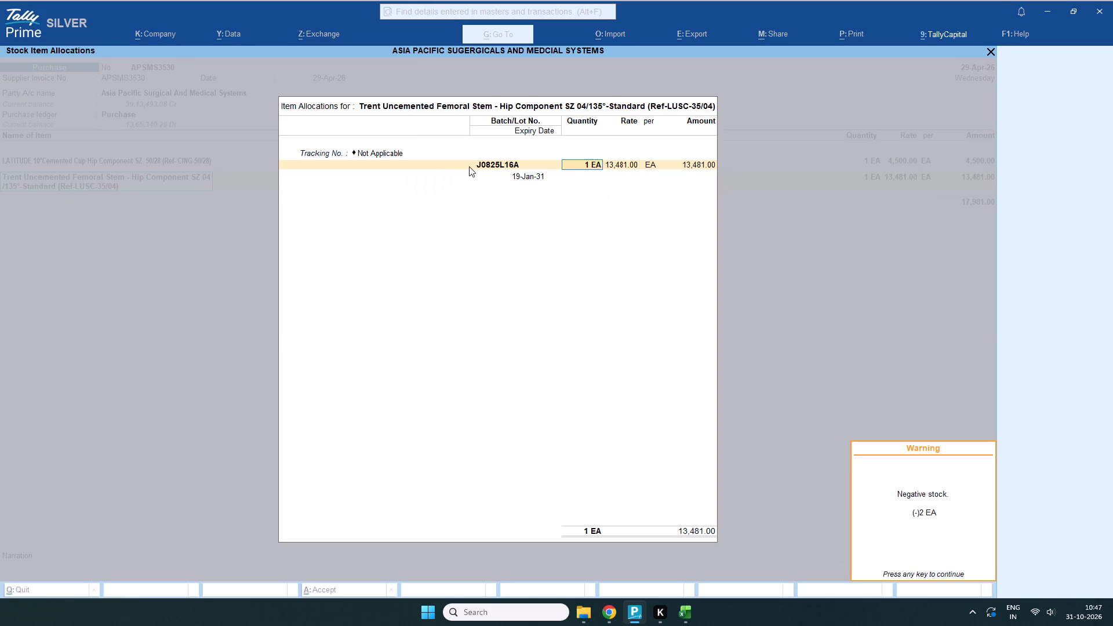
{"action": "key", "text": "Return"}
{"action": "key", "text": "Return"}
{"action": "key", "text": "Return"}
{"action": "key", "text": "Return"}
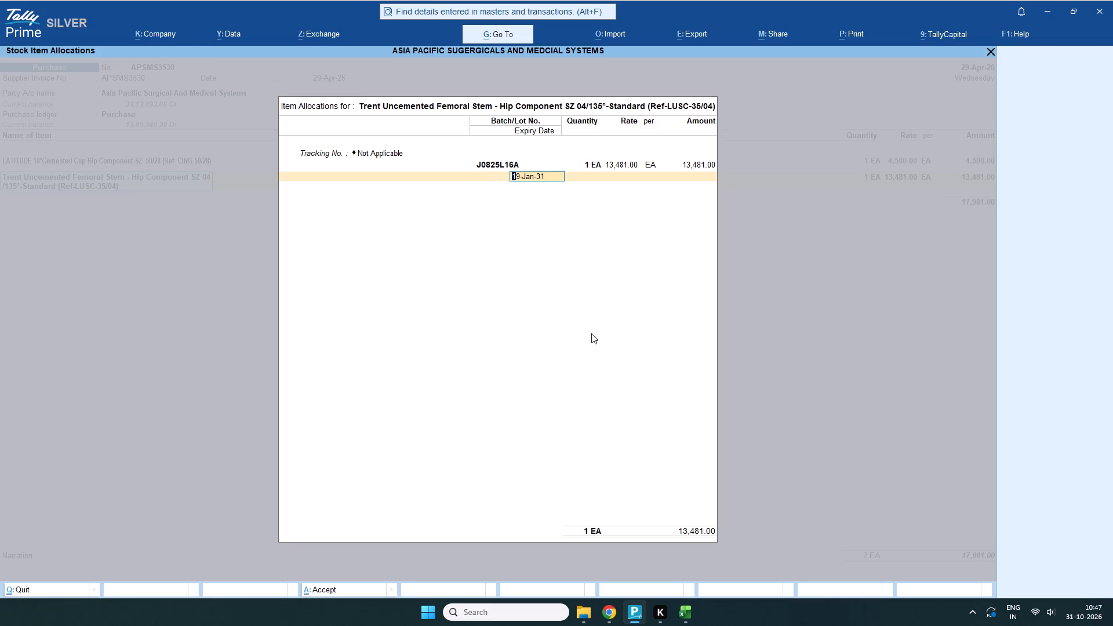